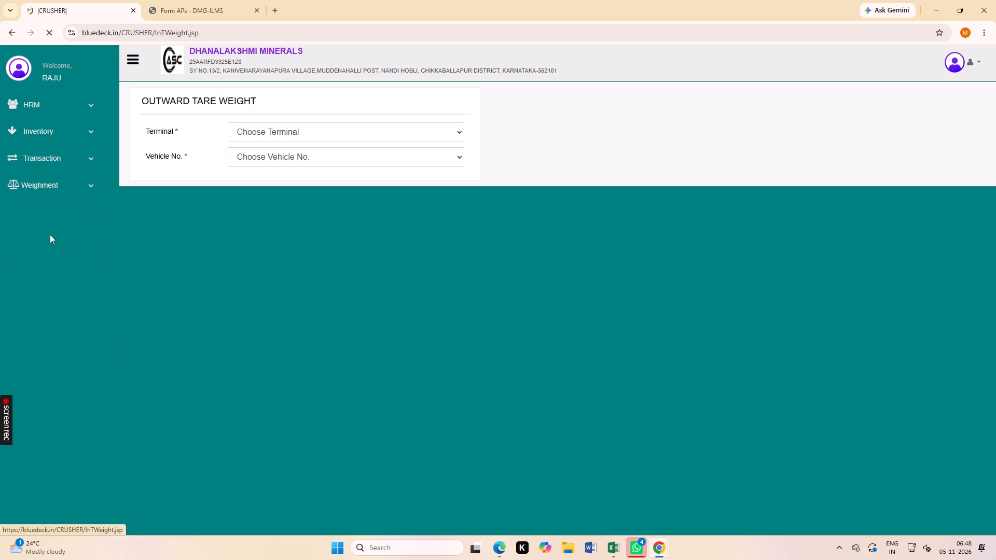
click(51, 255)
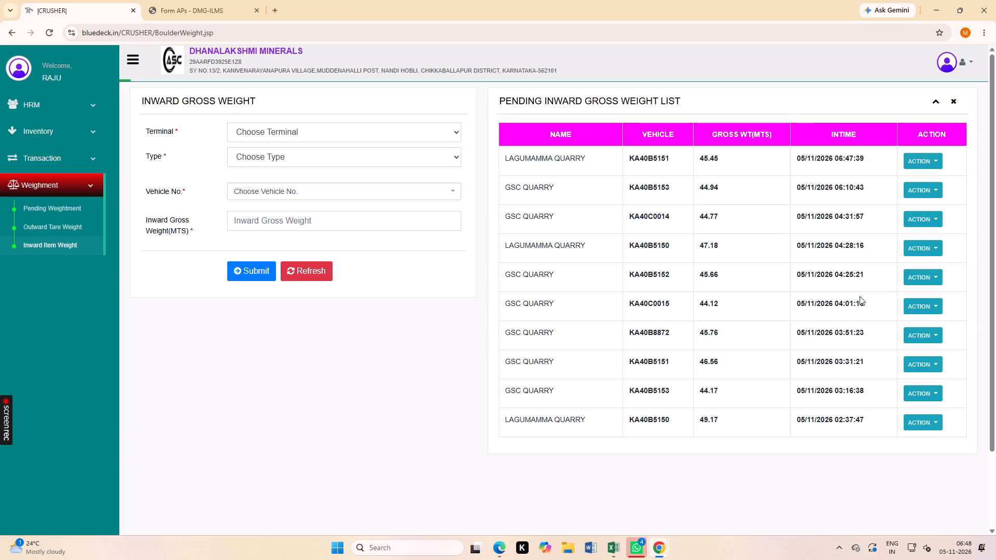
click(930, 250)
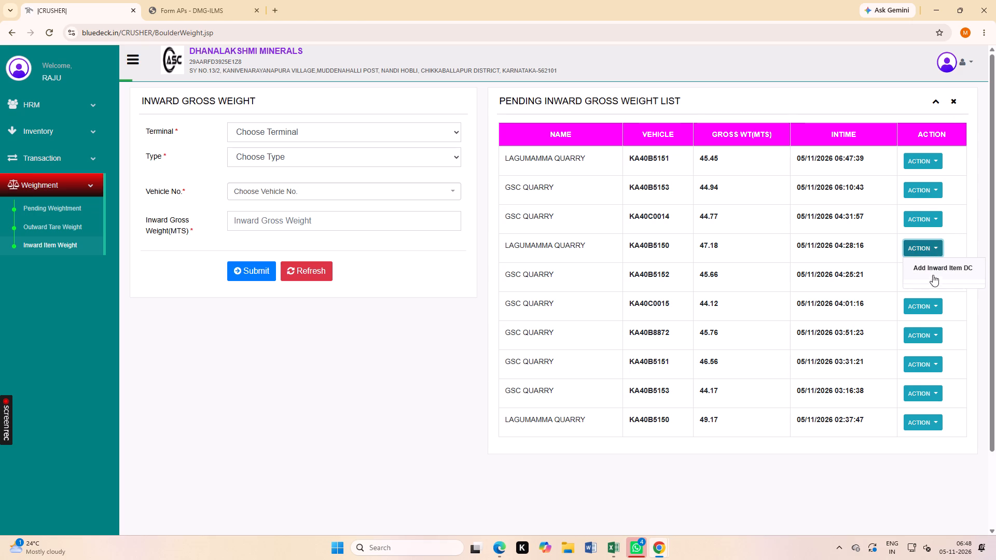
click(933, 271)
click(430, 157)
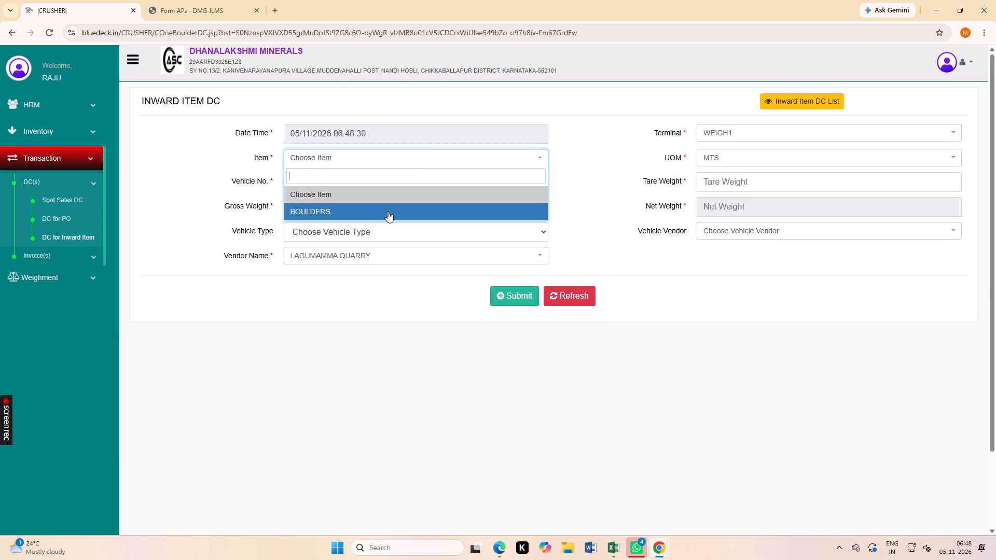
click(388, 211)
click(798, 171)
click(782, 182)
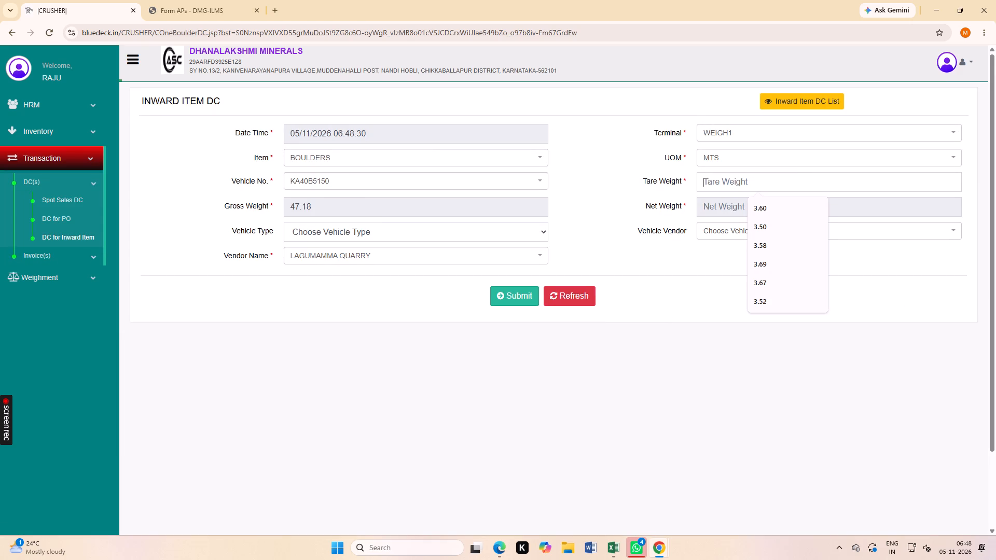
key(1)
text(5.30)
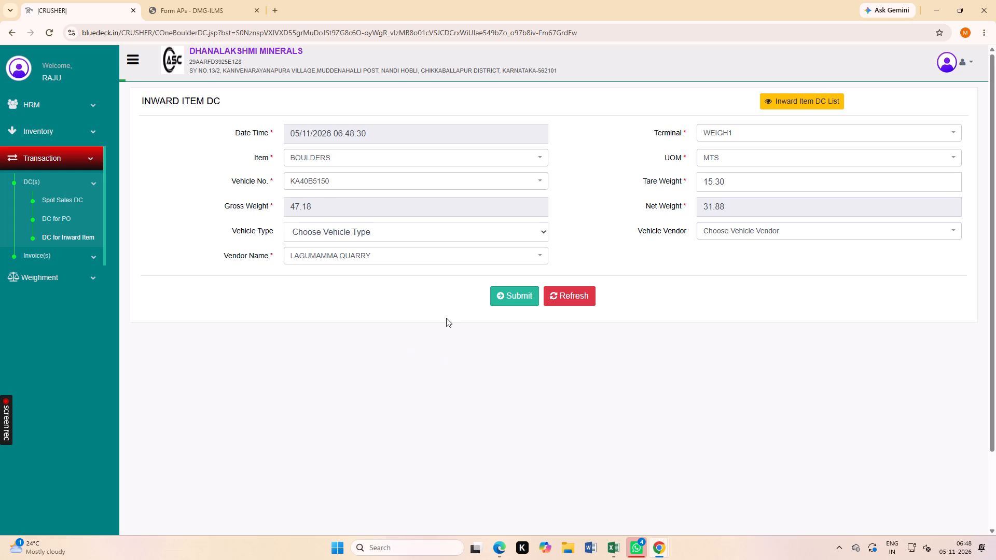
click(506, 294)
click(485, 230)
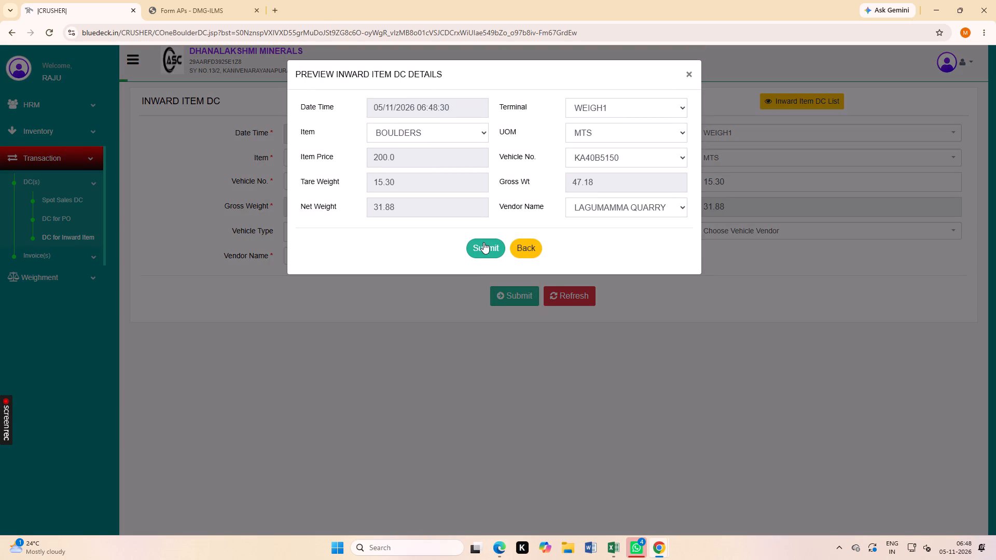
click(483, 242)
click(495, 250)
click(479, 257)
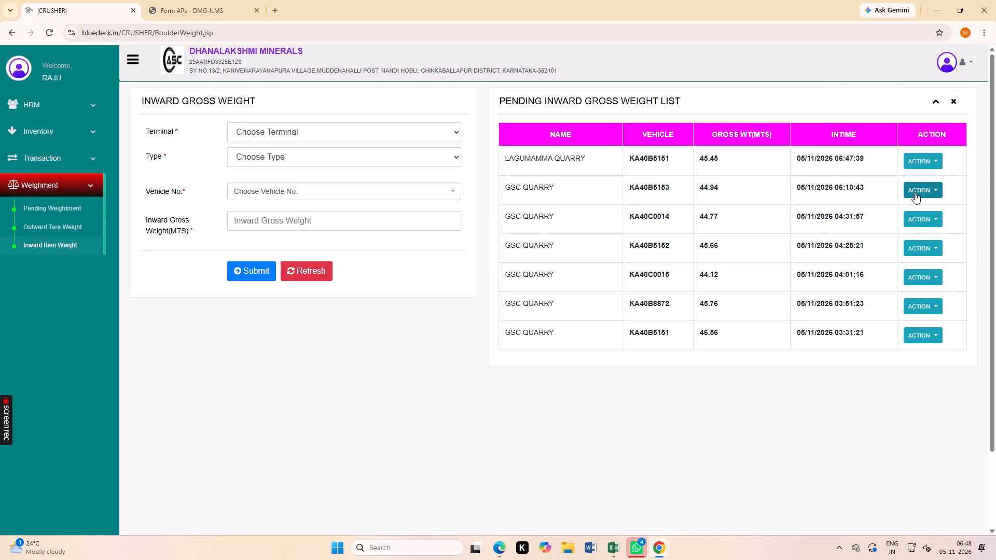
click(922, 242)
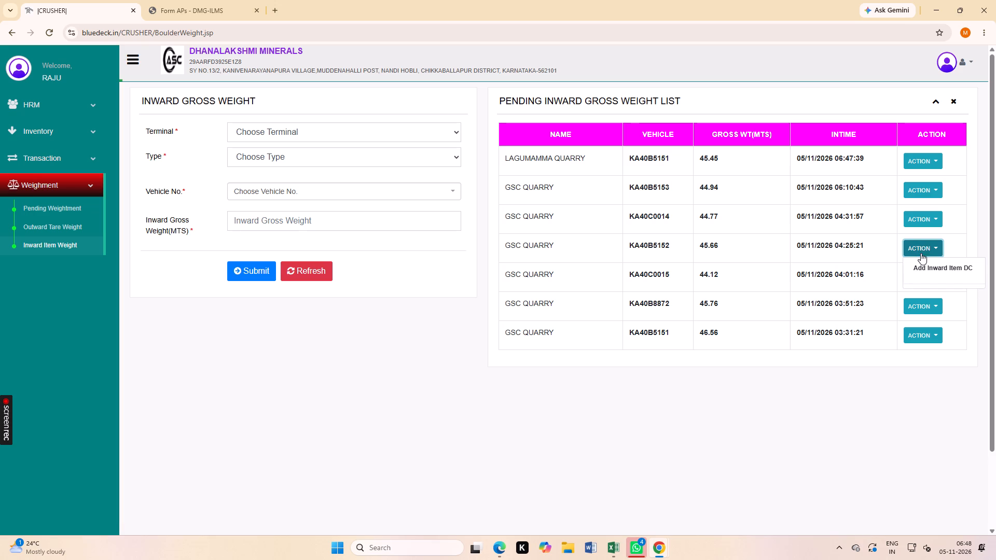
click(923, 263)
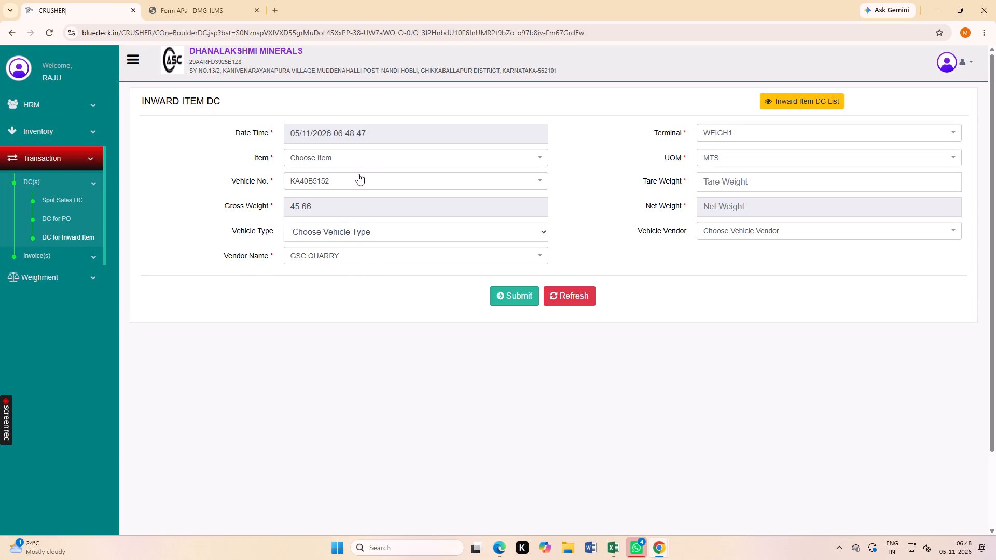
click(363, 159)
click(356, 214)
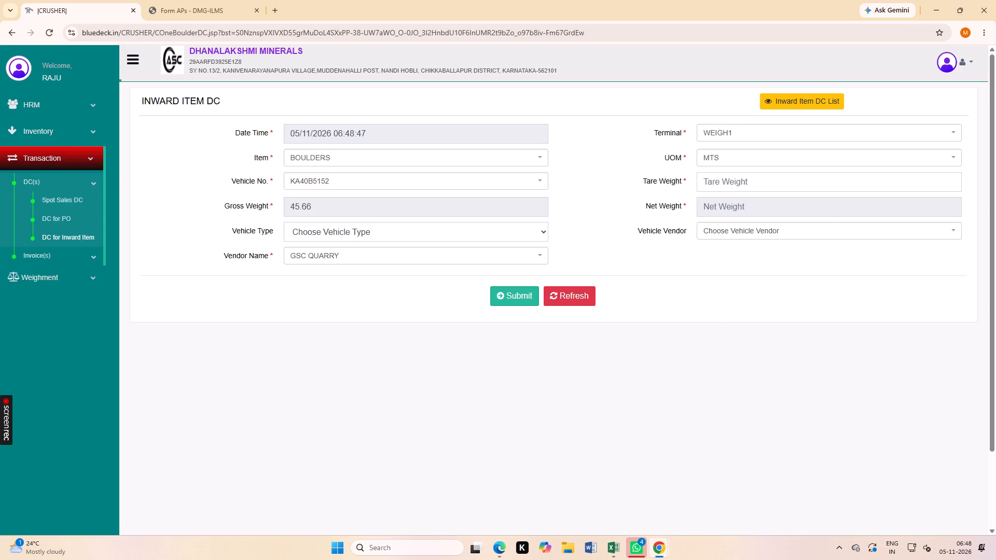
click(727, 186)
text(14.)
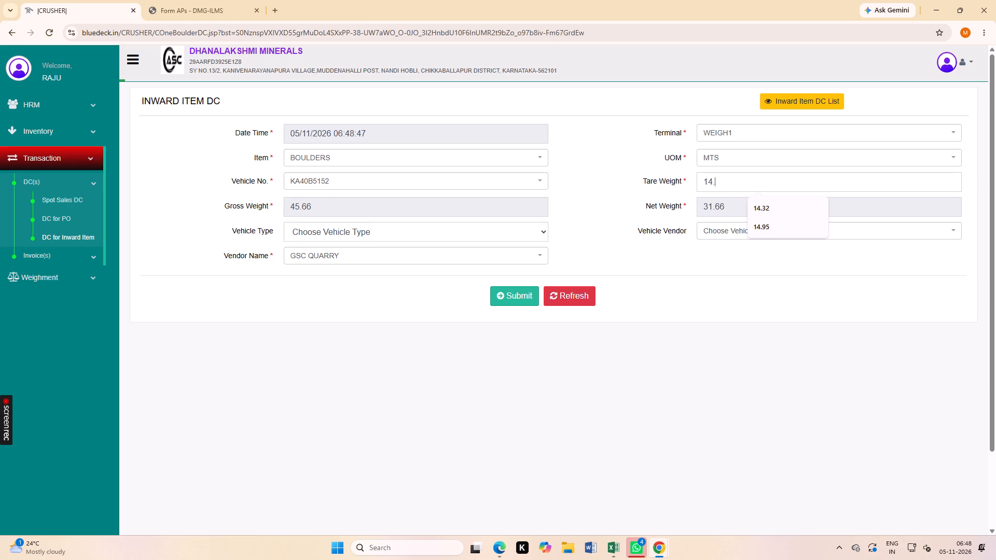
text(98)
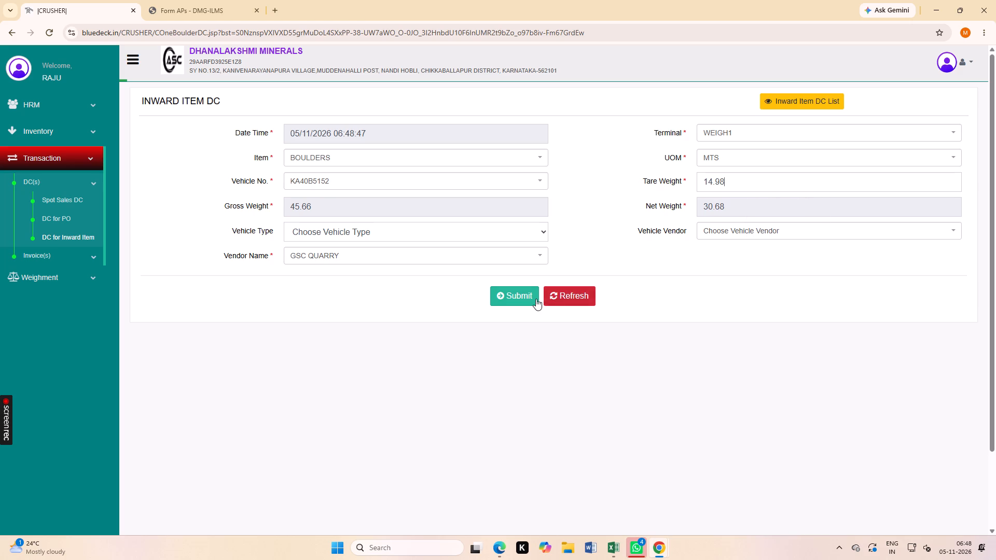
click(528, 298)
click(481, 245)
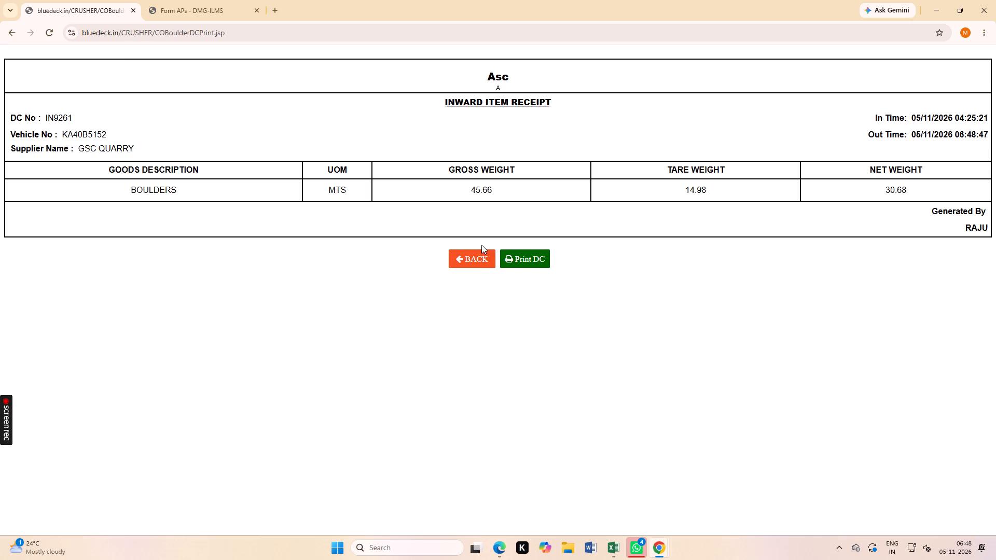
click(480, 254)
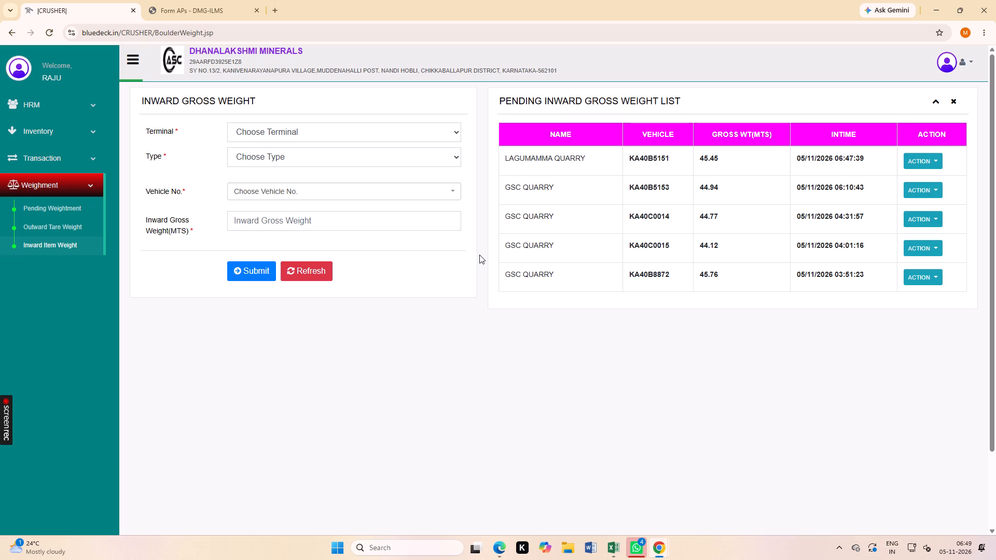
List the spot sales DCs dated 05/11/2026 for all UOMs and review the entries.
click(58, 161)
click(64, 199)
click(65, 217)
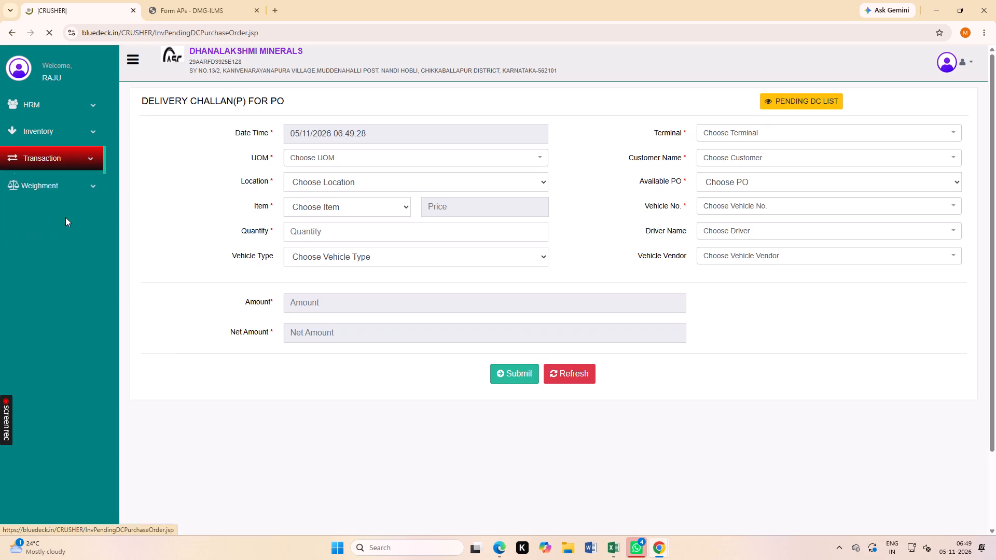
click(48, 187)
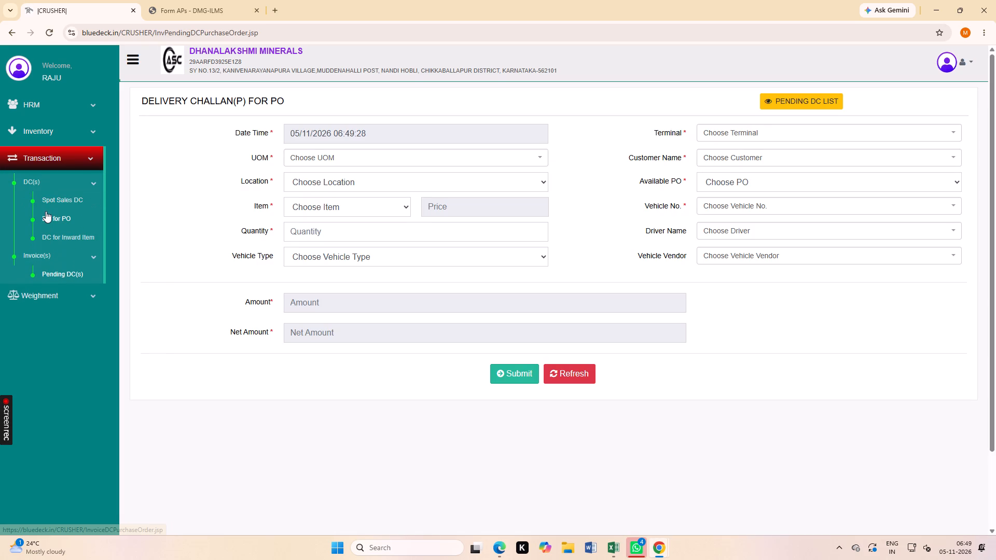
click(52, 199)
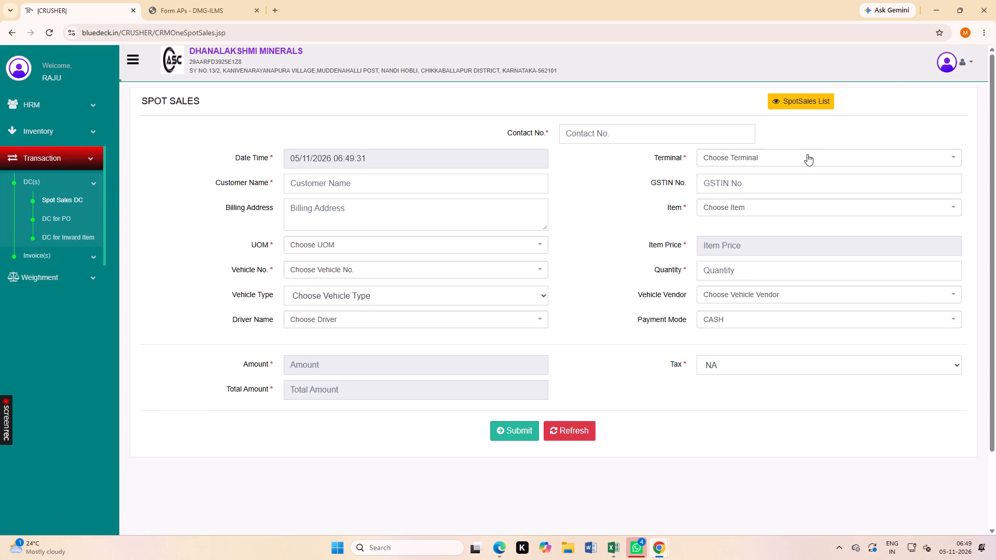
click(803, 93)
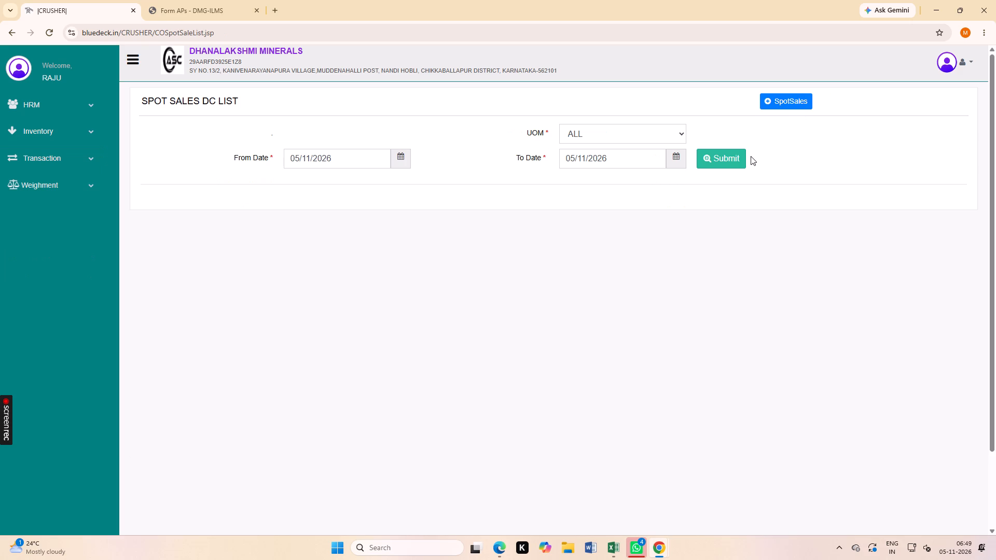
click(727, 165)
scroll(336, 325, down, 1)
scroll(278, 321, down, 2)
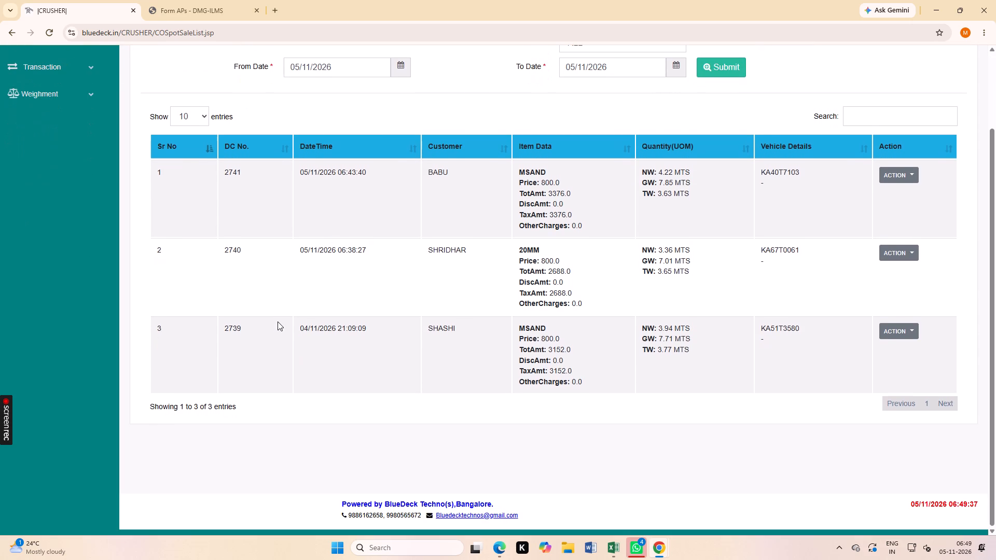
scroll(322, 328, up, 5)
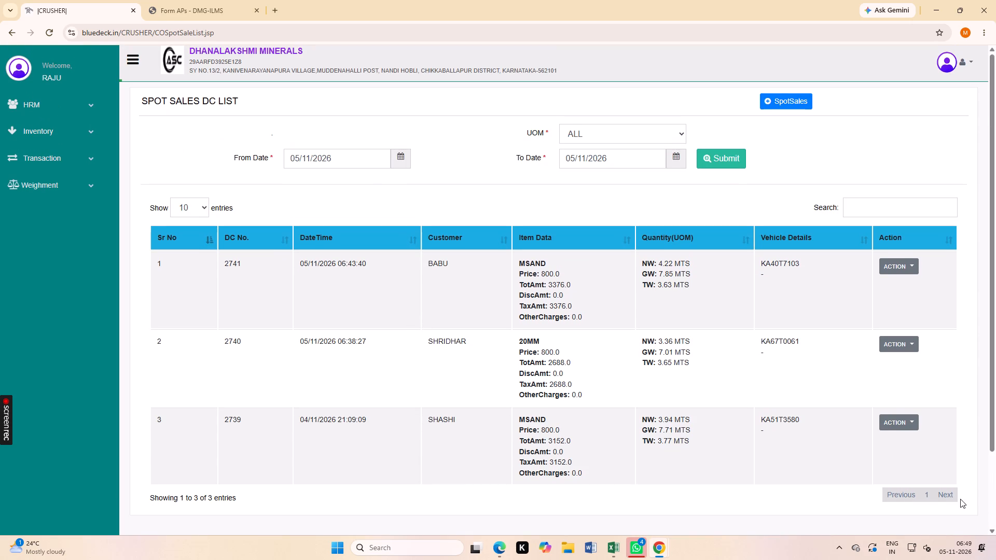
click(945, 495)
Return to the inward item weight page with the pending inward gross weight list.
click(27, 187)
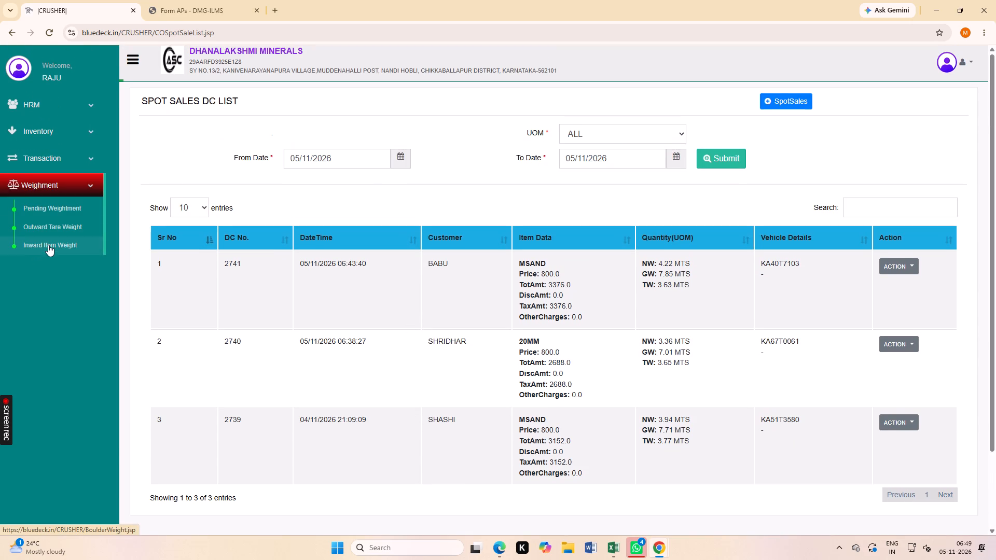
click(48, 245)
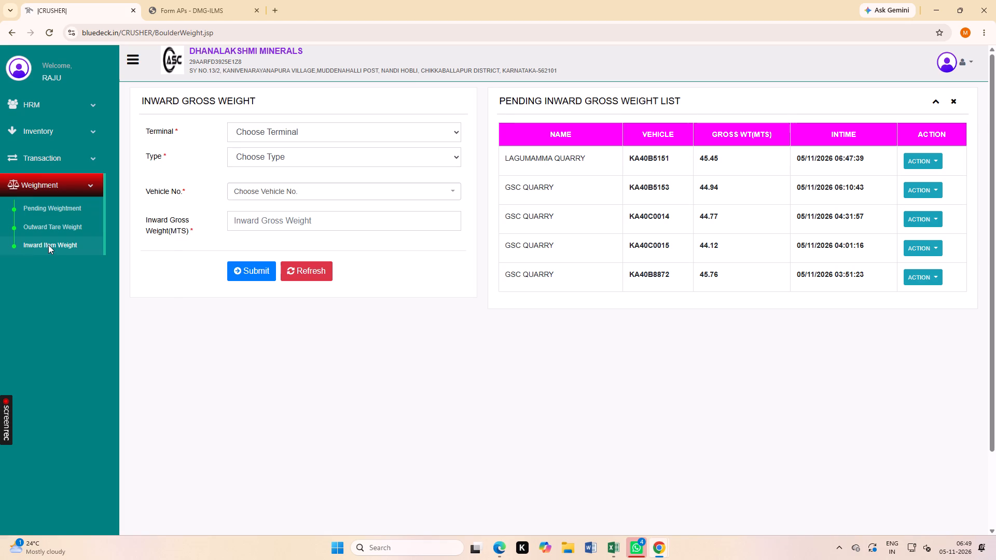
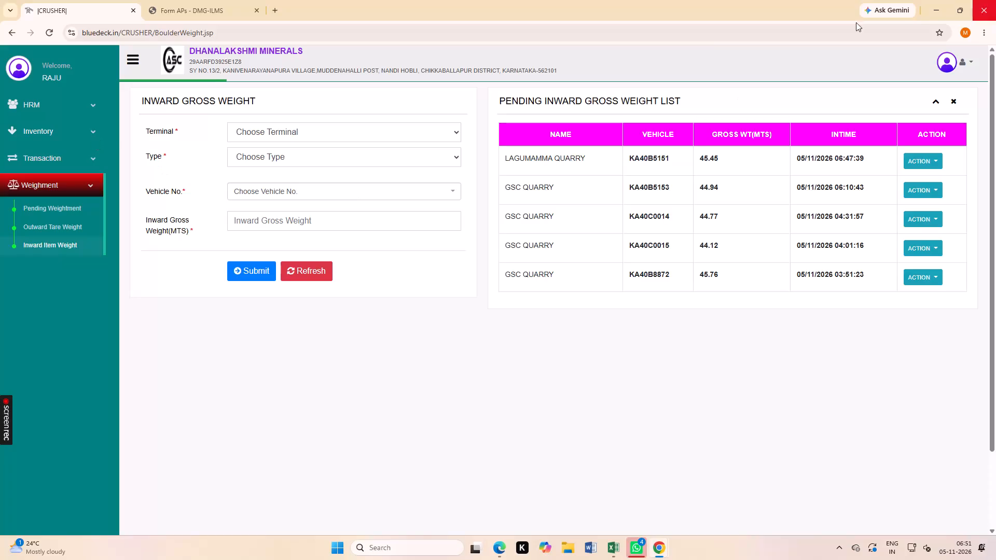
Switch to the DMG-ILMS Form APs page, dismiss its notification and refresh the expired page.
click(181, 4)
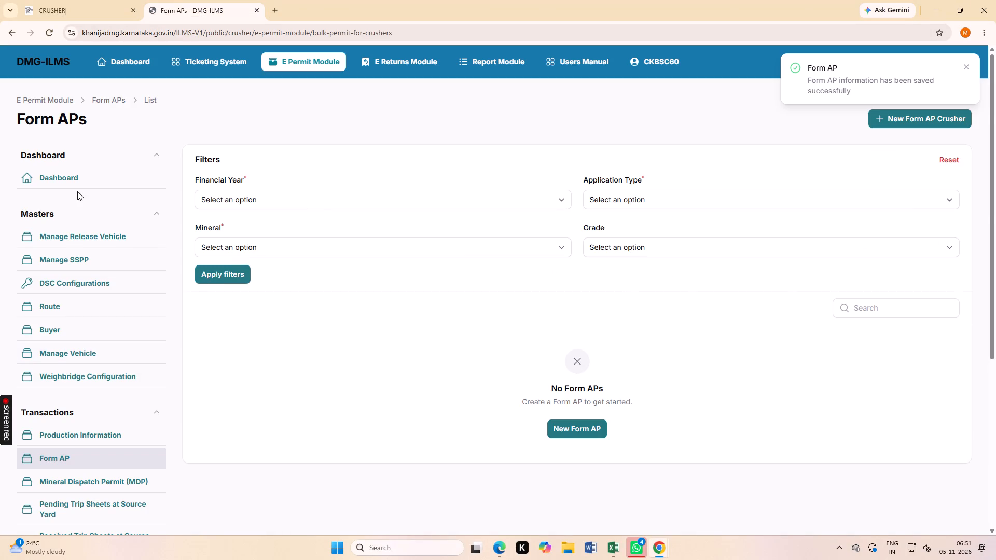
scroll(212, 433, down, 5)
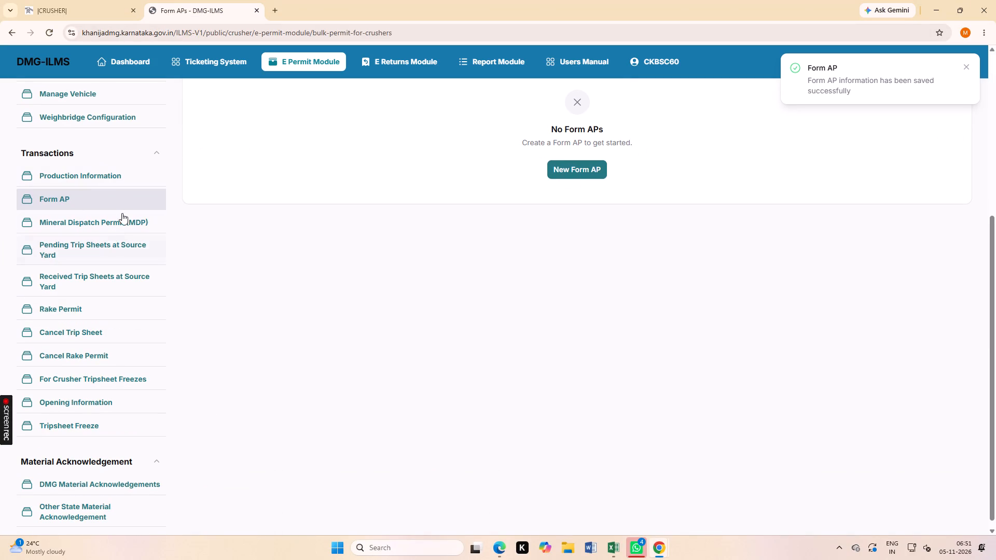
click(971, 65)
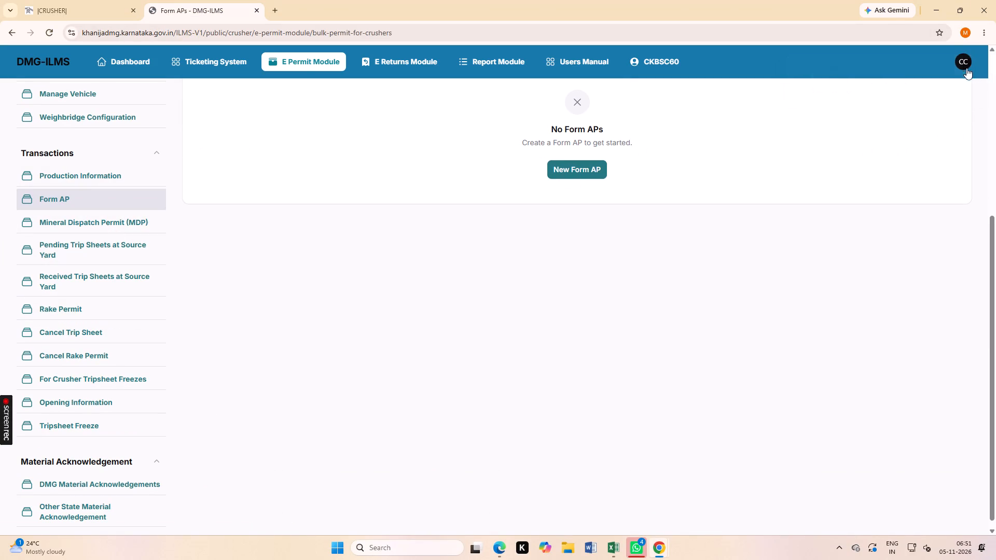
click(538, 107)
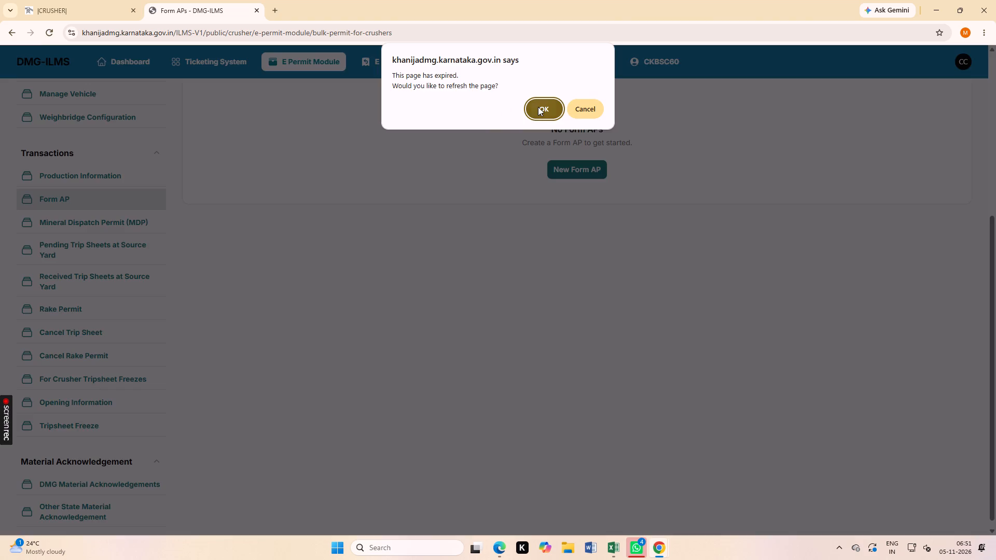
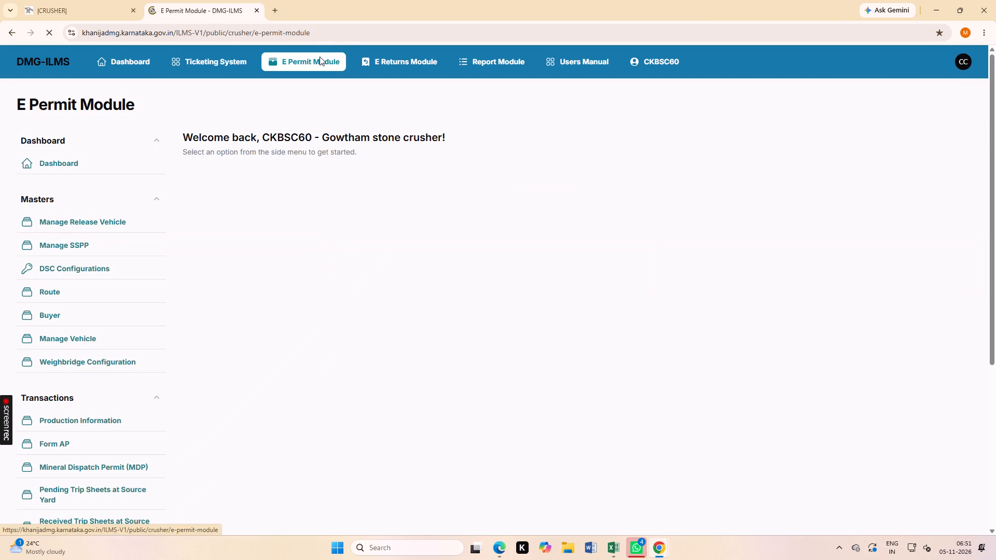
In a new Production Information entry, select Ordinary Building Stone with grade 12MM to check its available quantity.
scroll(0, 355, down, 11)
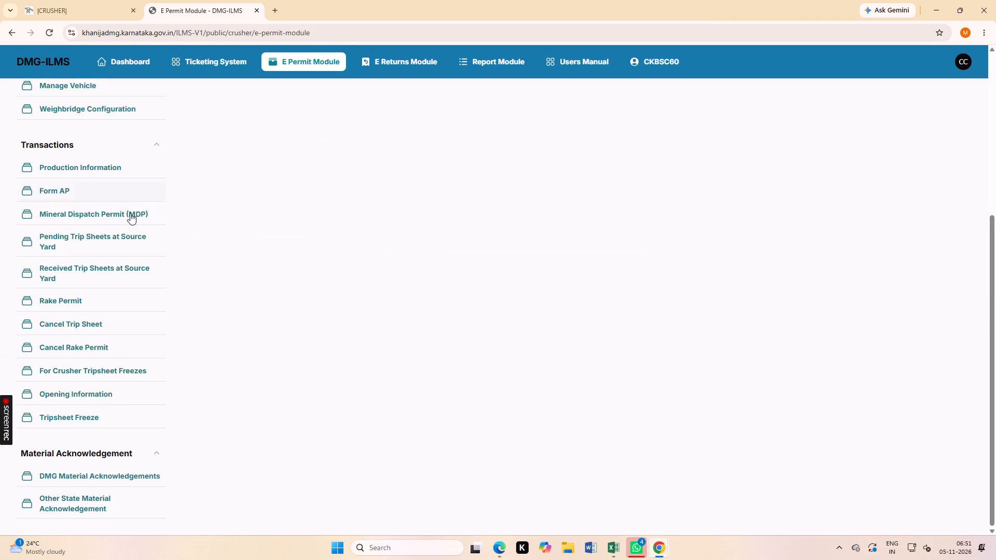
scroll(103, 346, up, 1)
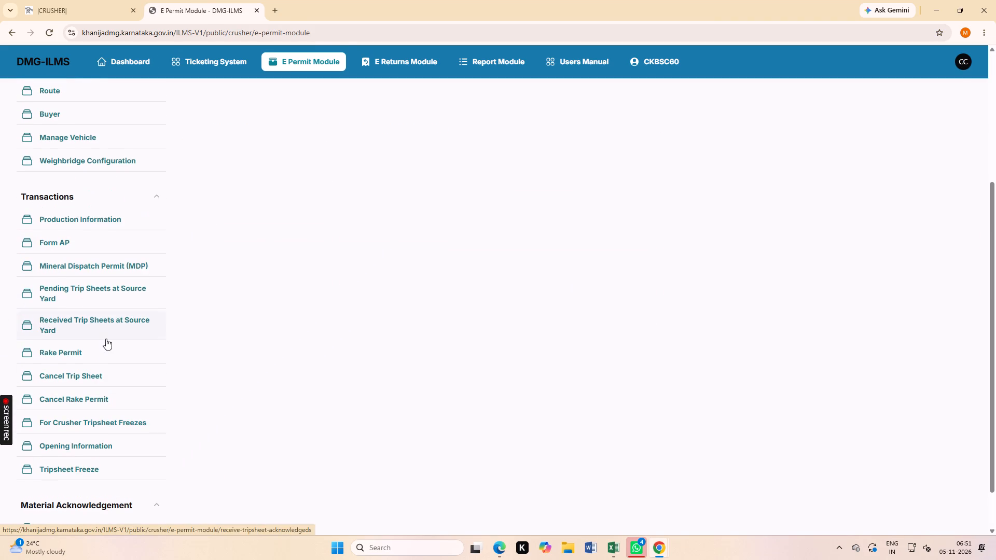
click(105, 220)
click(891, 116)
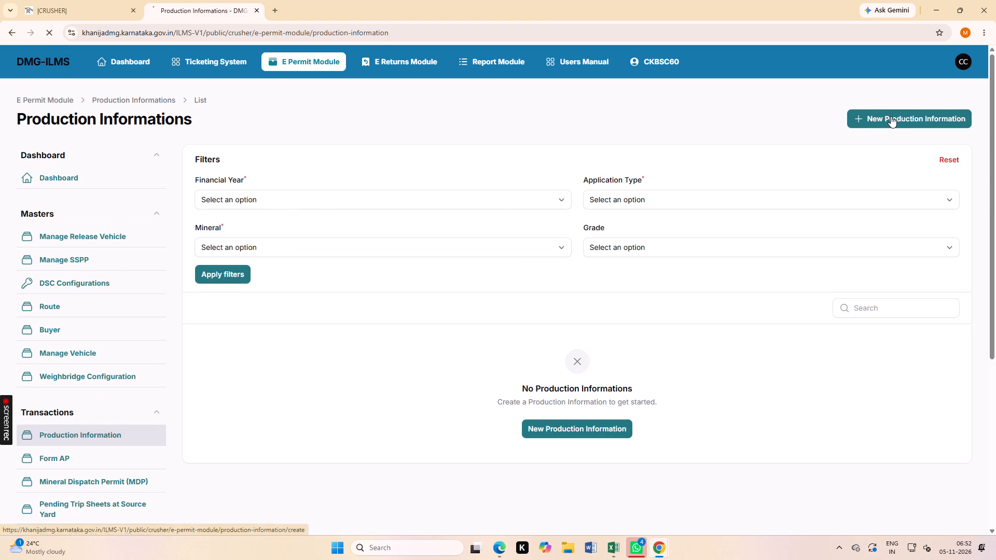
click(302, 229)
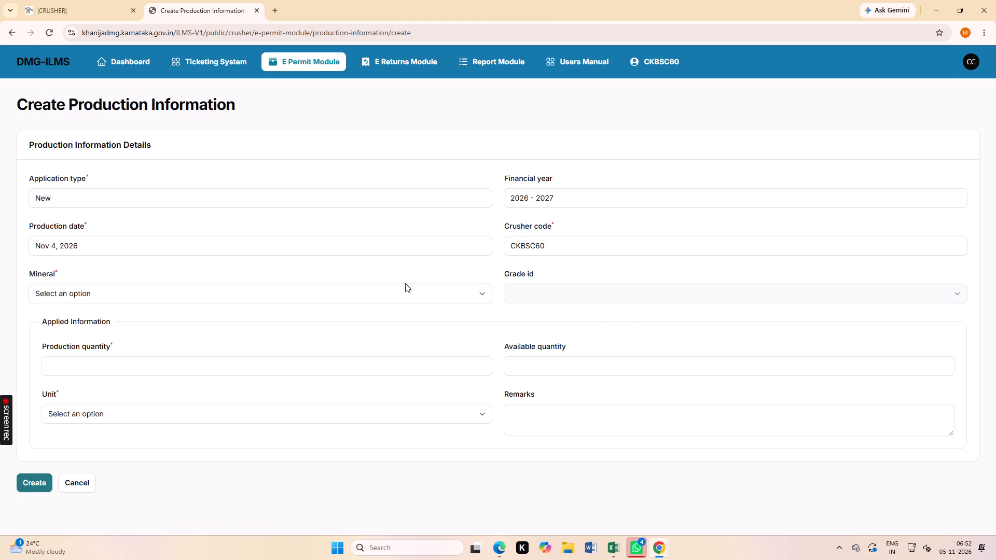
click(114, 302)
click(118, 326)
click(159, 319)
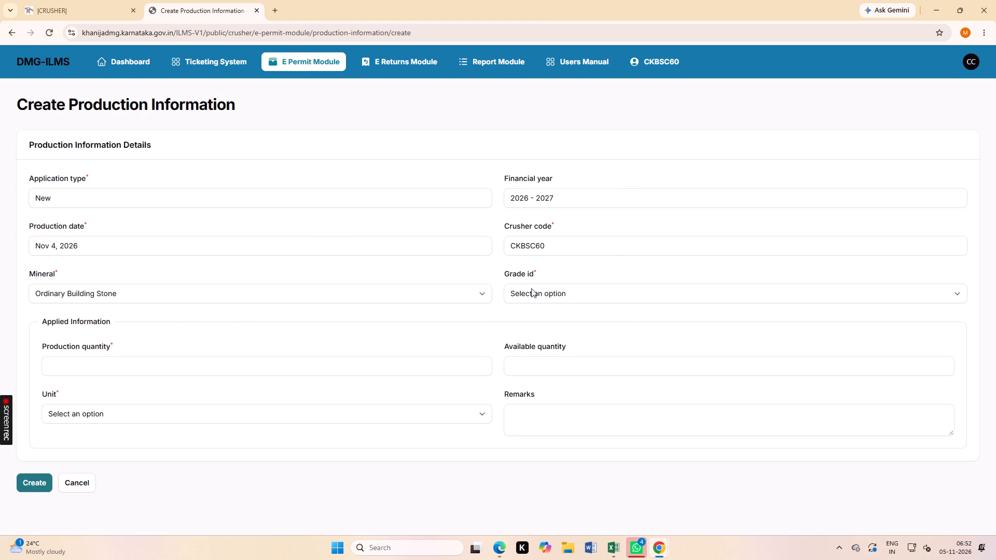
click(558, 293)
click(561, 330)
click(504, 330)
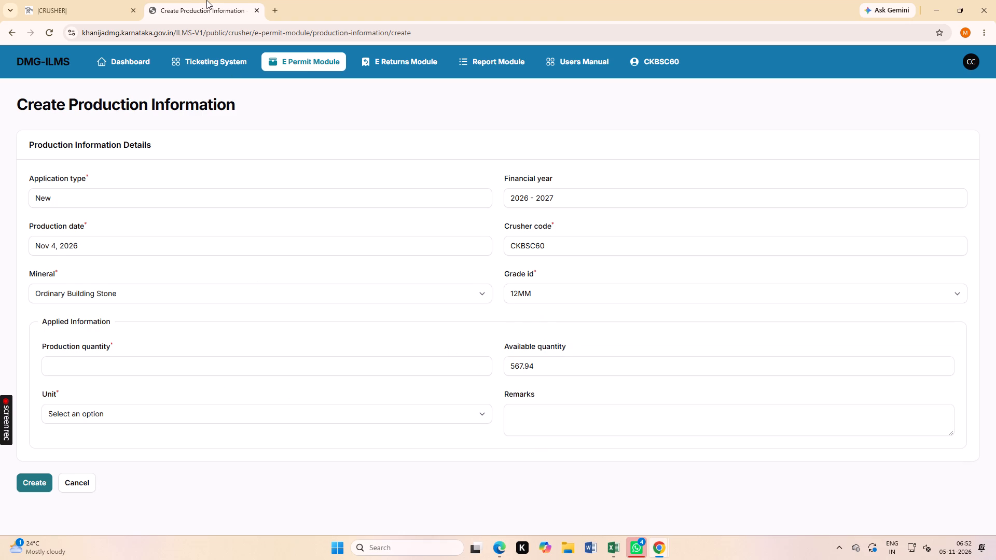
Leave the production entry and start a new Mineral Dispatch Permit (MDP) in the E Permit Module.
click(319, 58)
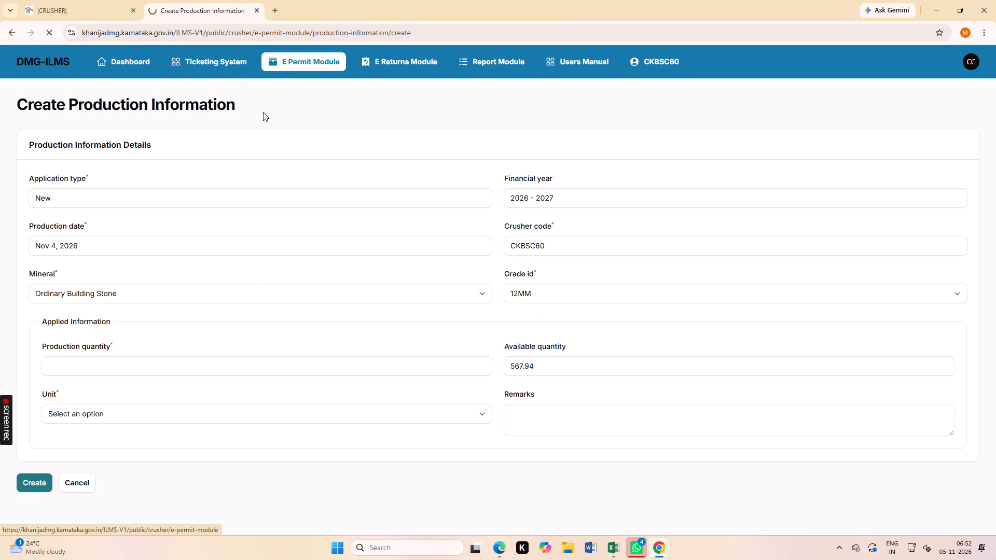
scroll(72, 464, down, 1)
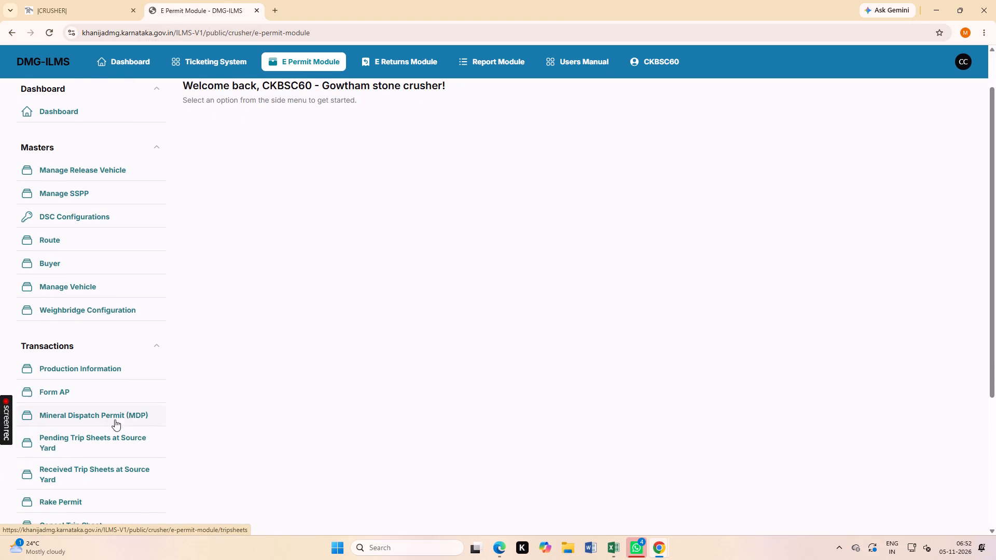
click(121, 413)
click(864, 118)
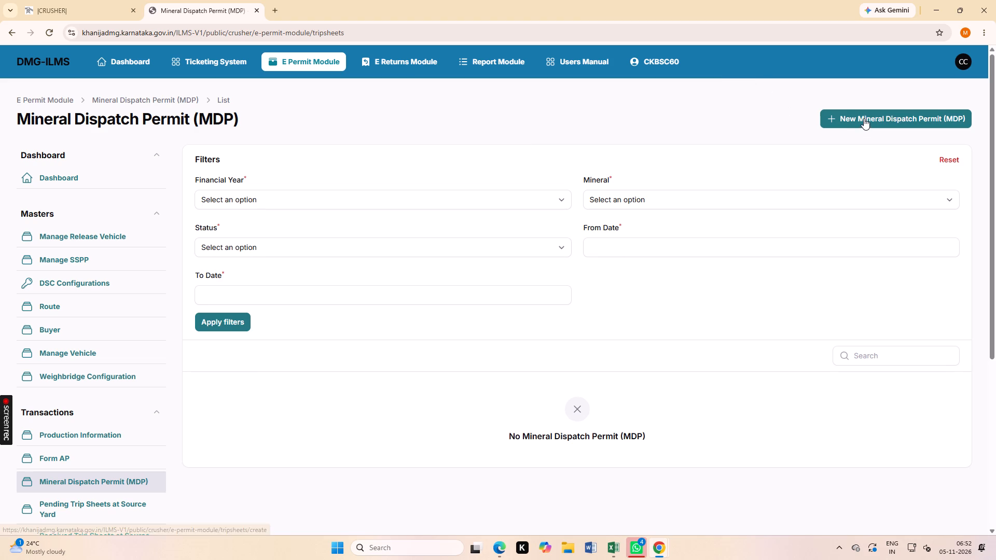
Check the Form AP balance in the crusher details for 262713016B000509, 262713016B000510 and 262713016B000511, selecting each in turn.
scroll(49, 459, down, 2)
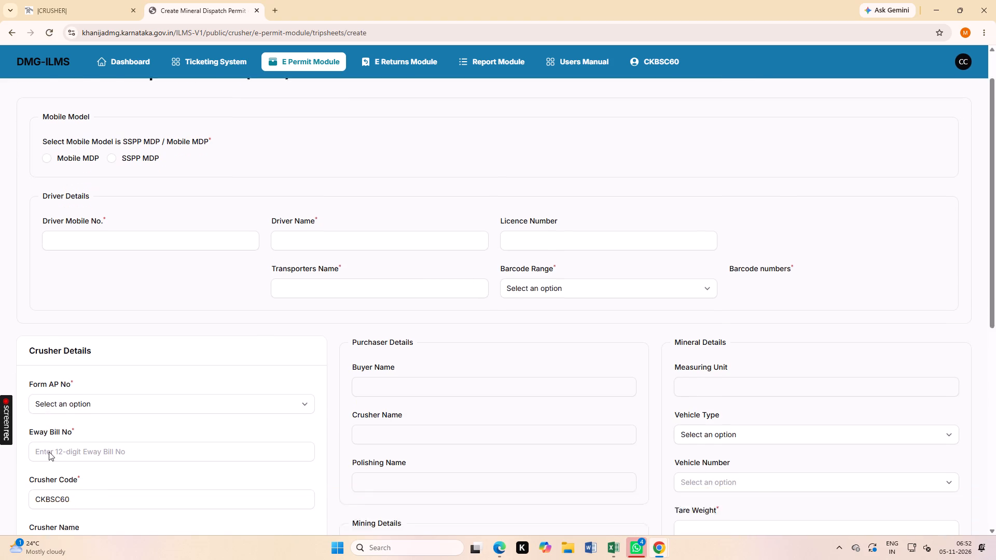
click(84, 351)
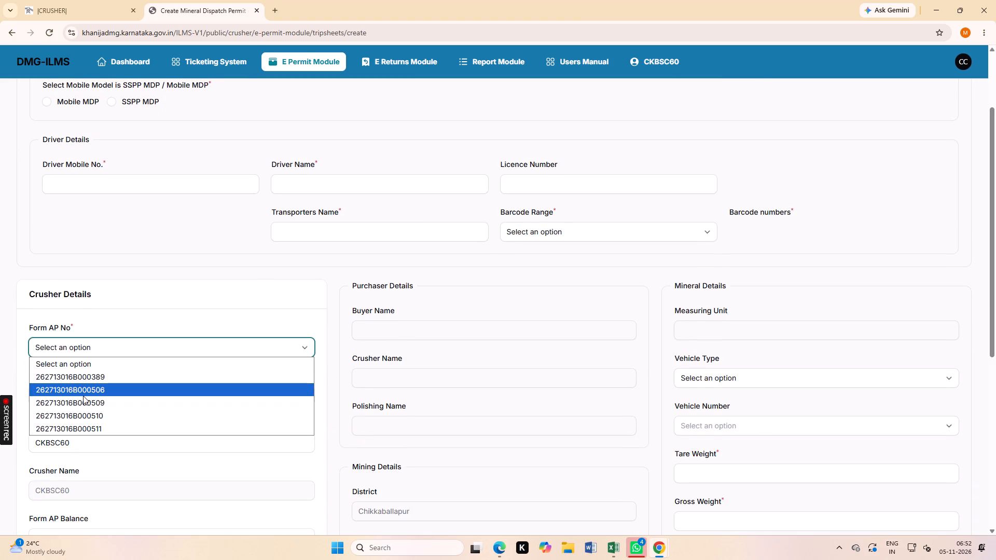
click(84, 399)
click(91, 374)
scroll(91, 372, down, 1)
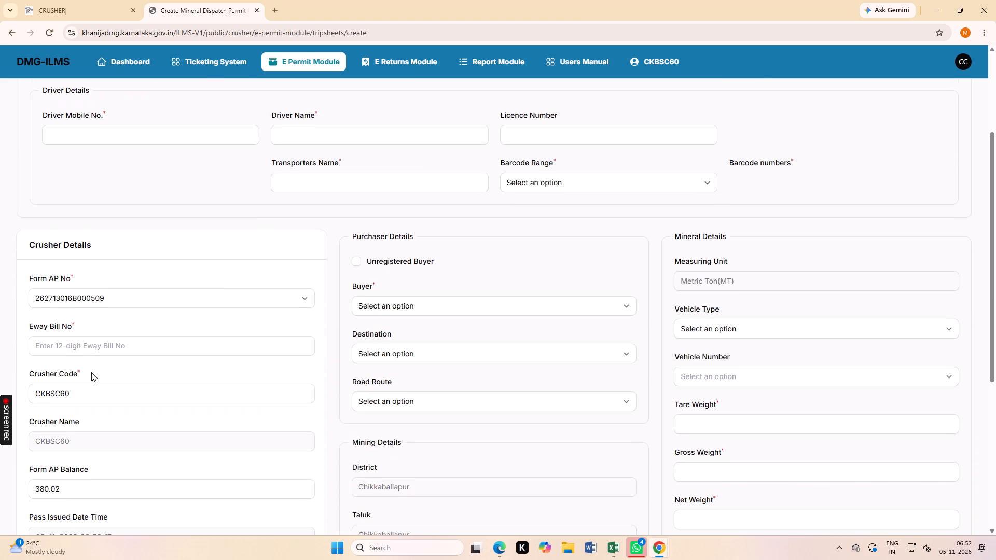
click(108, 296)
click(116, 353)
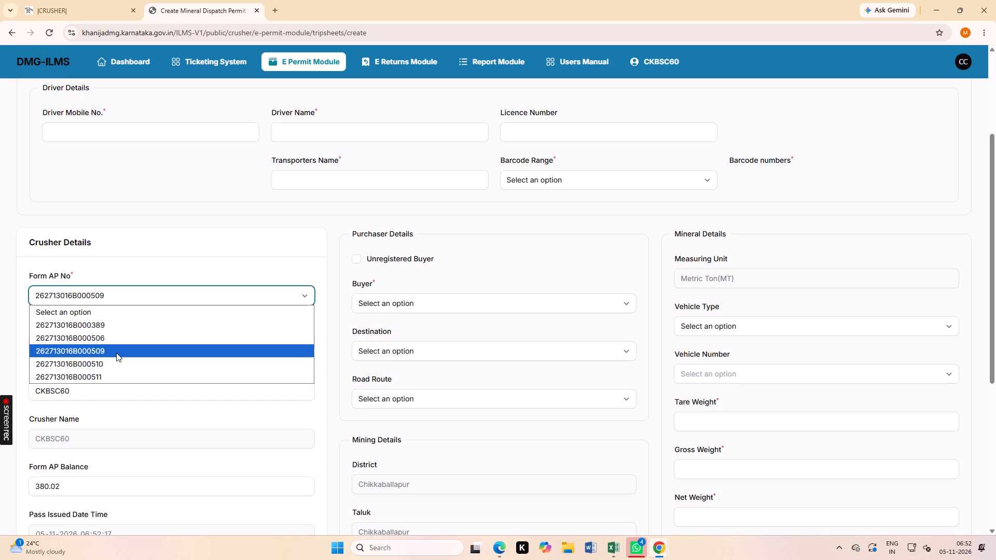
click(137, 300)
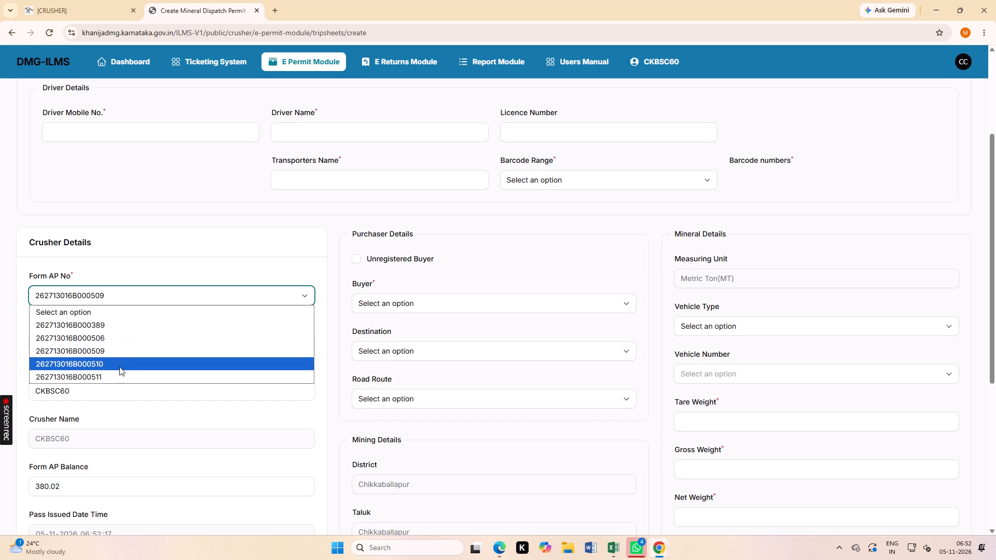
click(119, 366)
click(129, 314)
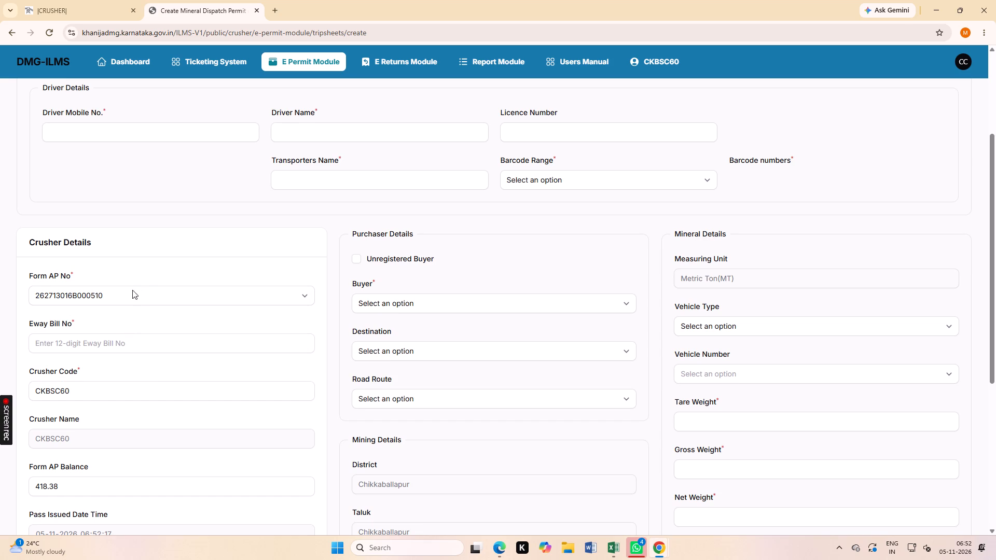
click(122, 296)
click(115, 372)
click(136, 314)
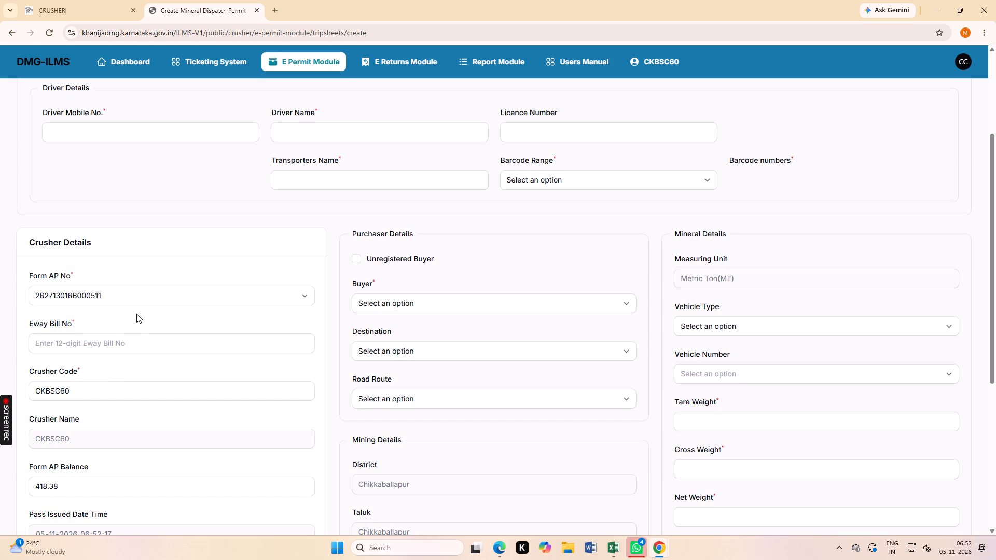
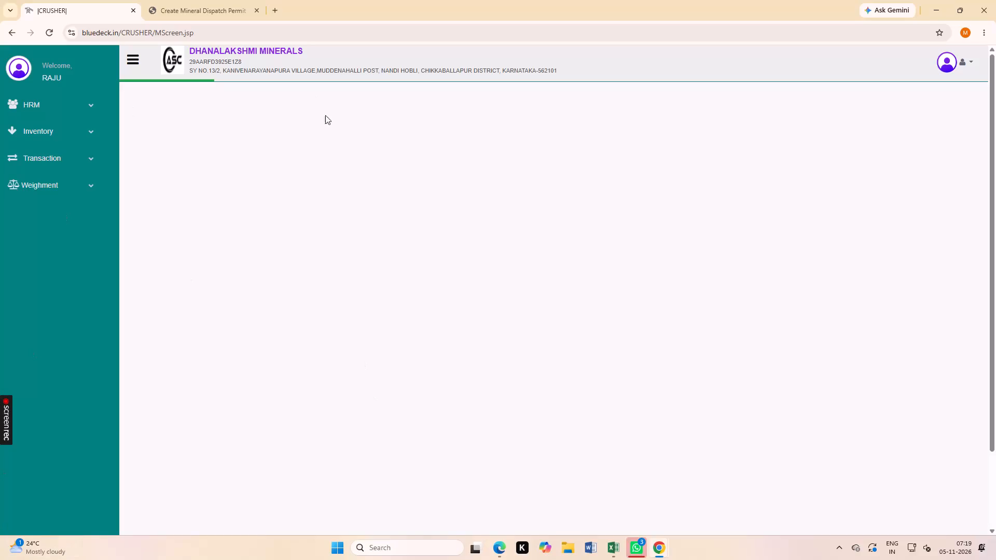
click(23, 186)
click(51, 246)
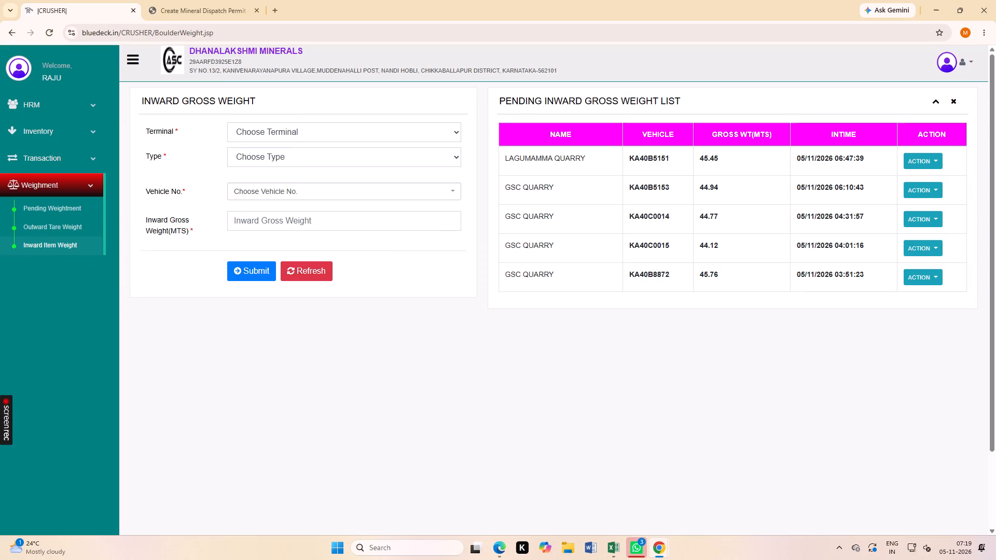
scroll(639, 257, down, 4)
scroll(639, 257, up, 3)
scroll(628, 264, down, 2)
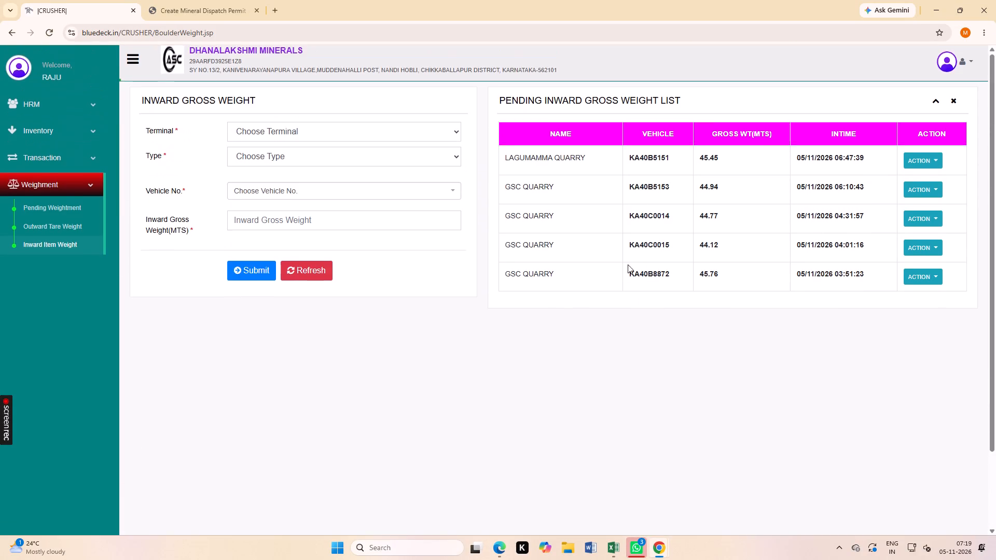
scroll(628, 264, down, 1)
scroll(628, 264, up, 4)
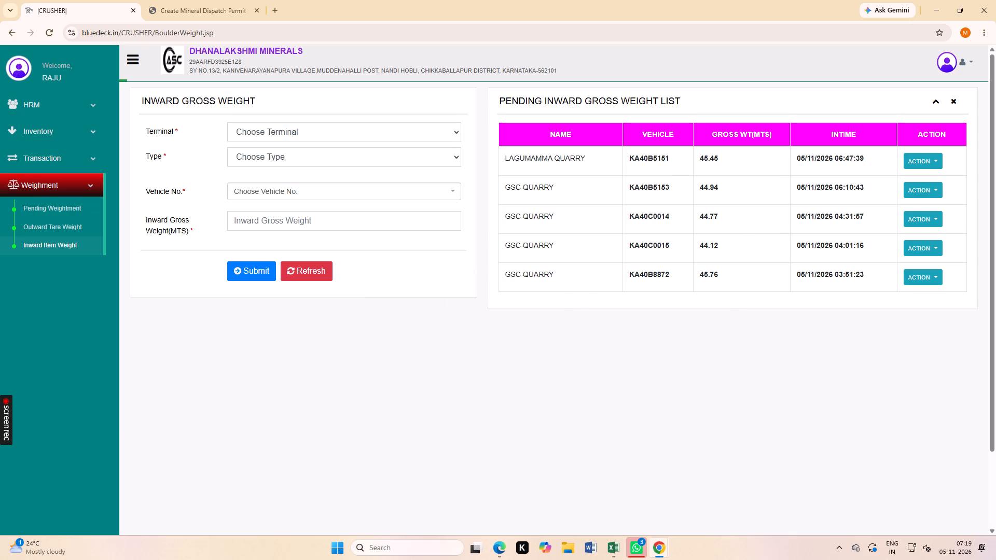
click(919, 281)
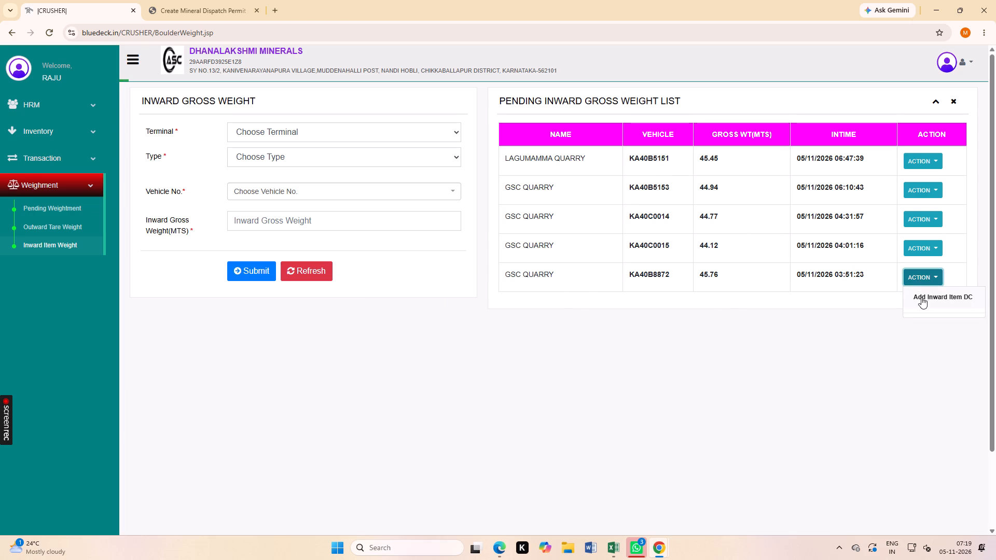
click(922, 298)
click(339, 154)
click(338, 211)
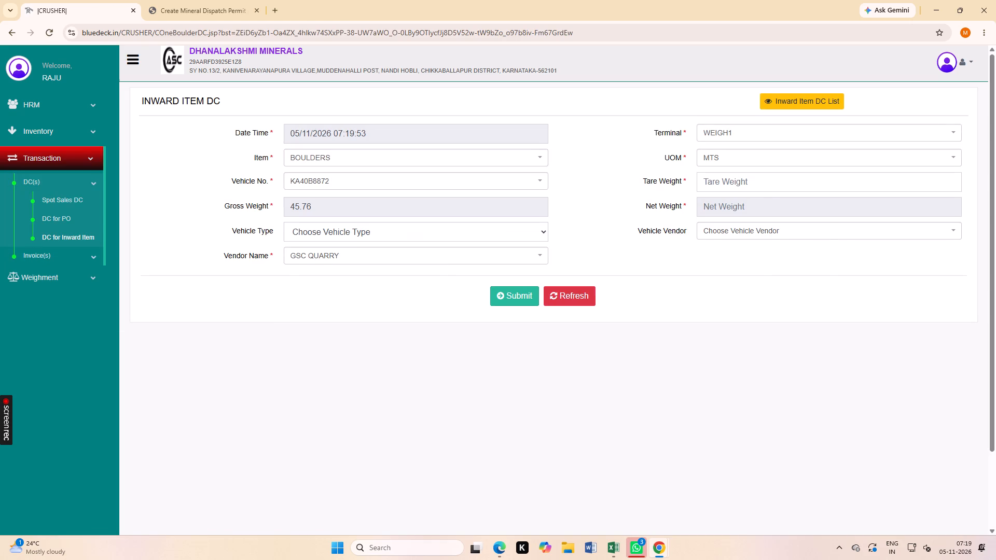
click(784, 184)
text(15.6)
key(9)
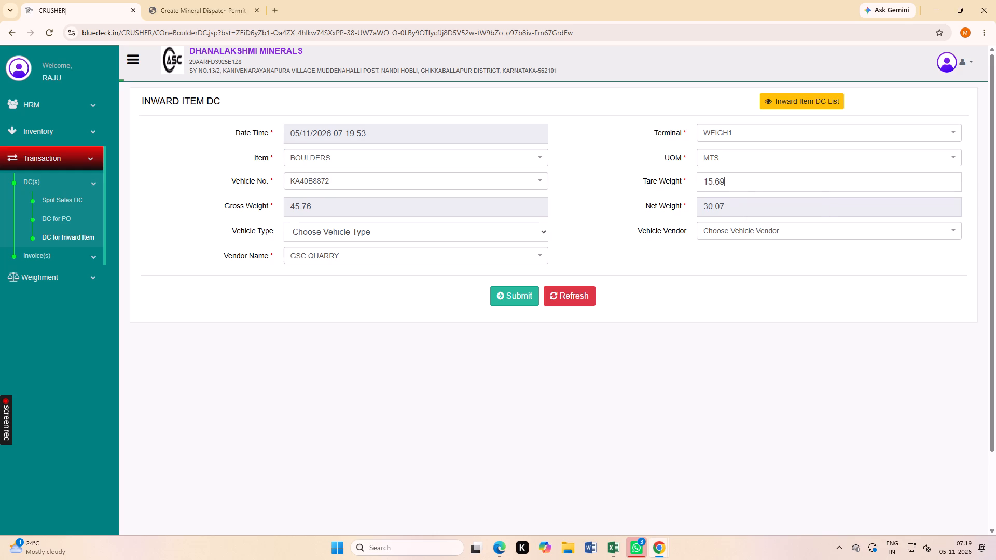
click(531, 293)
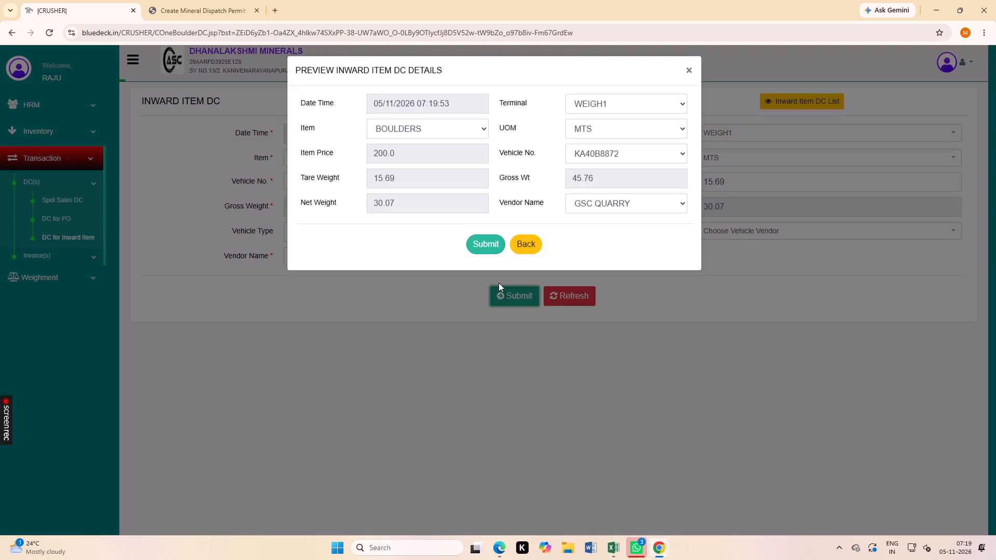
click(479, 253)
click(479, 260)
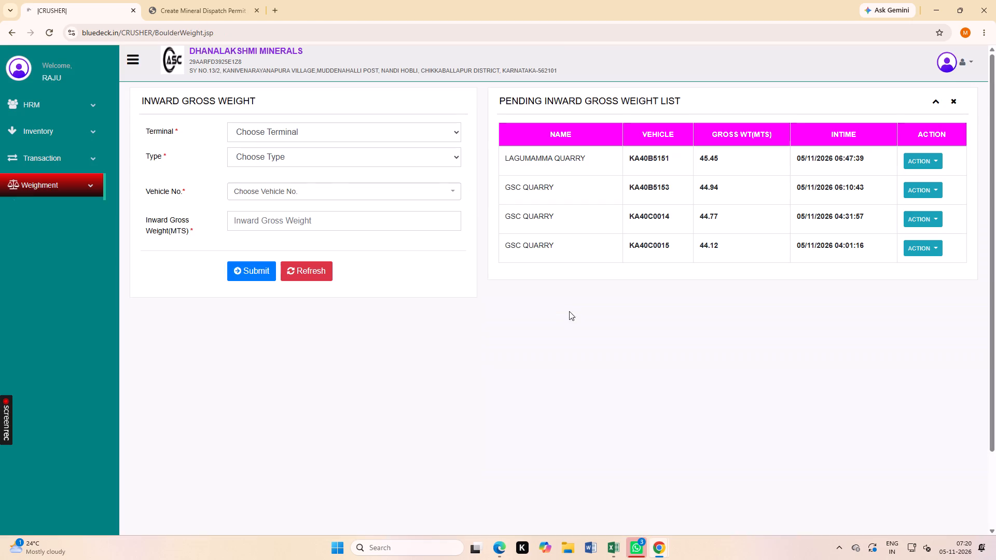
click(935, 248)
click(924, 277)
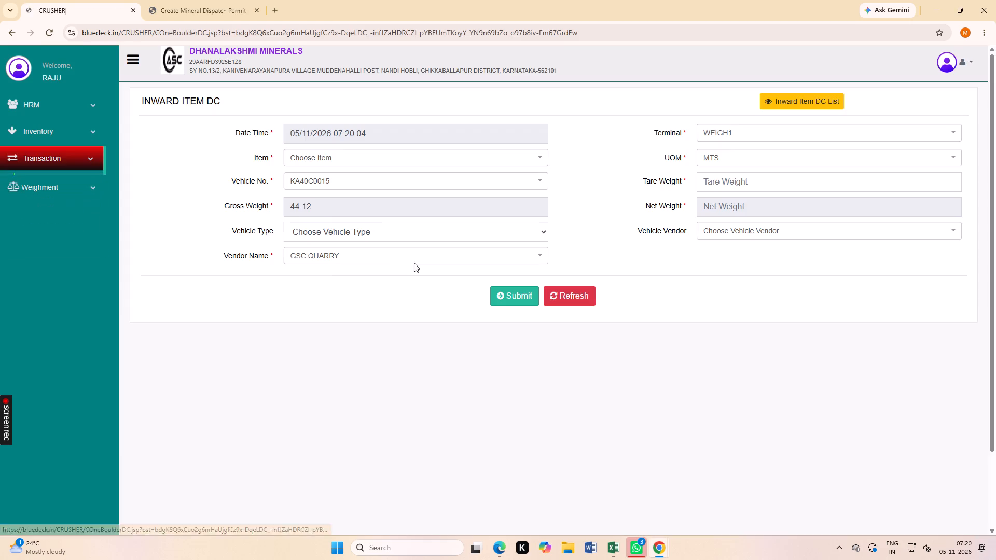
click(305, 155)
click(294, 207)
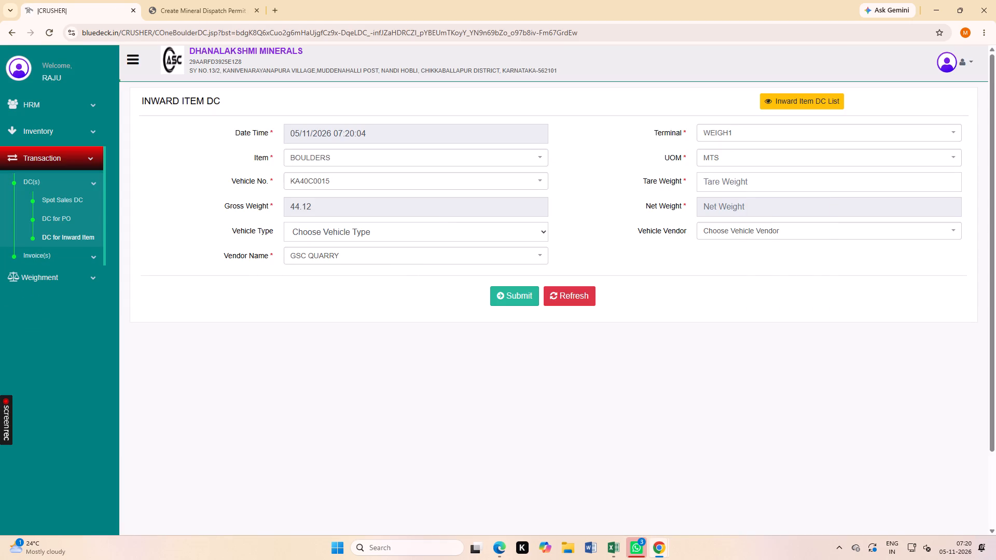
click(755, 178)
text(15.)
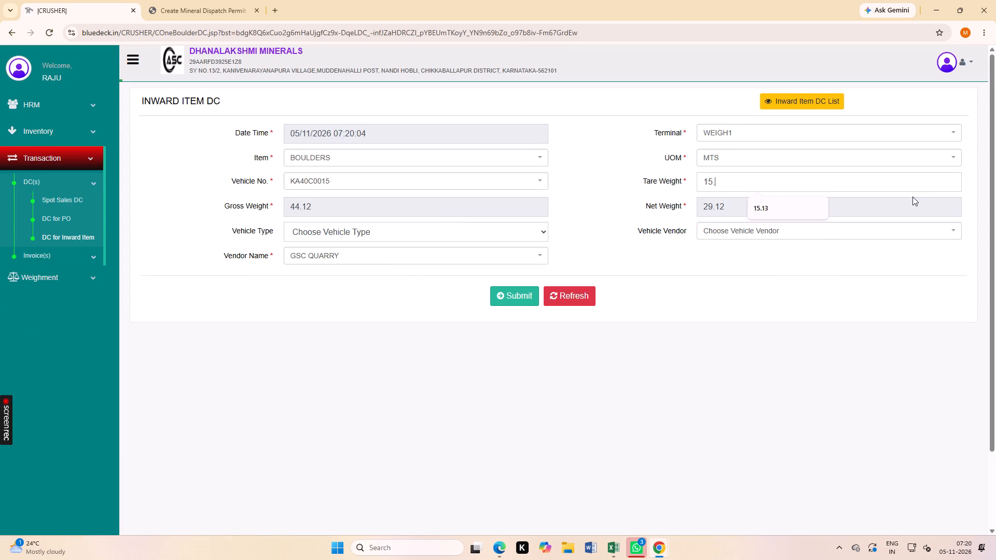
key(6)
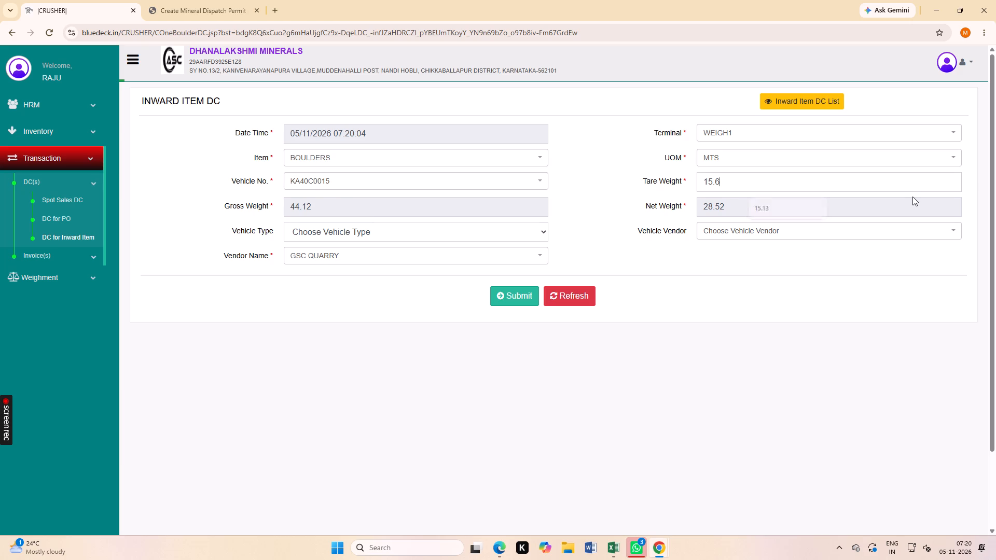
key(BackSpace)
text(77)
click(513, 301)
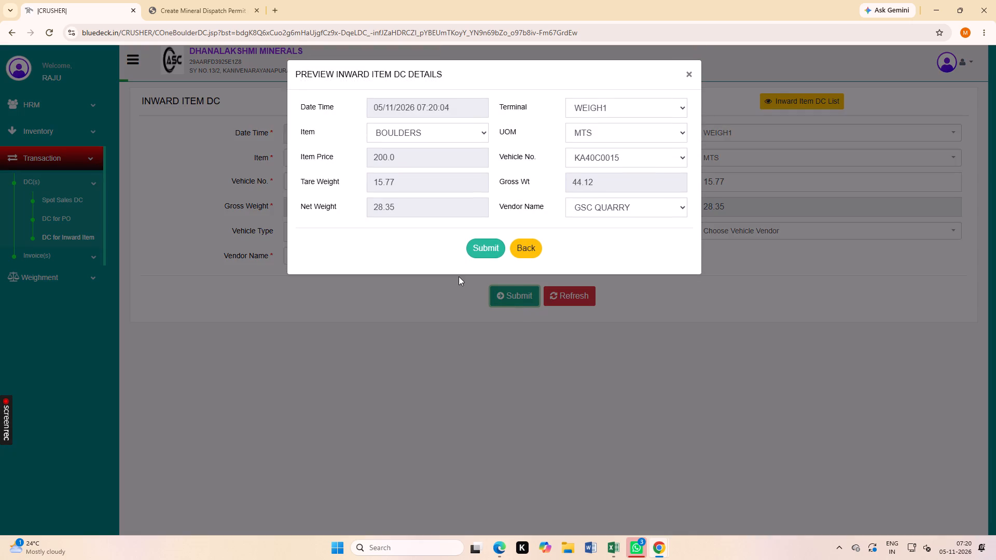
click(475, 256)
click(483, 255)
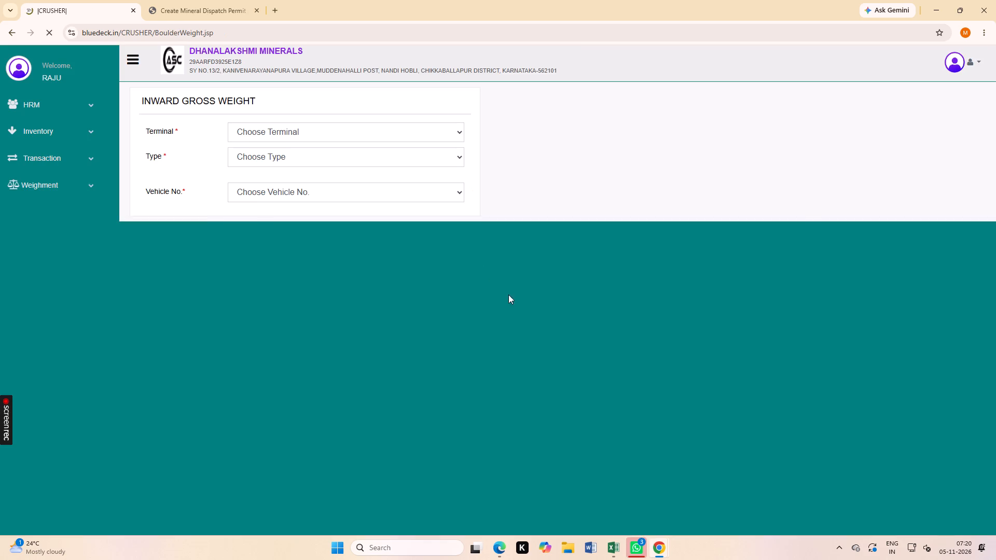
click(919, 212)
click(937, 248)
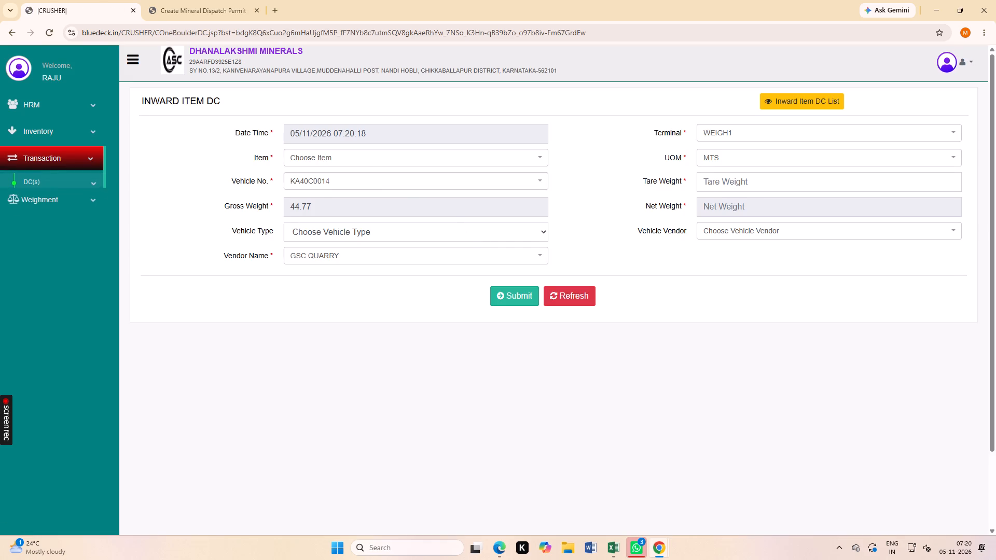
click(362, 153)
click(333, 211)
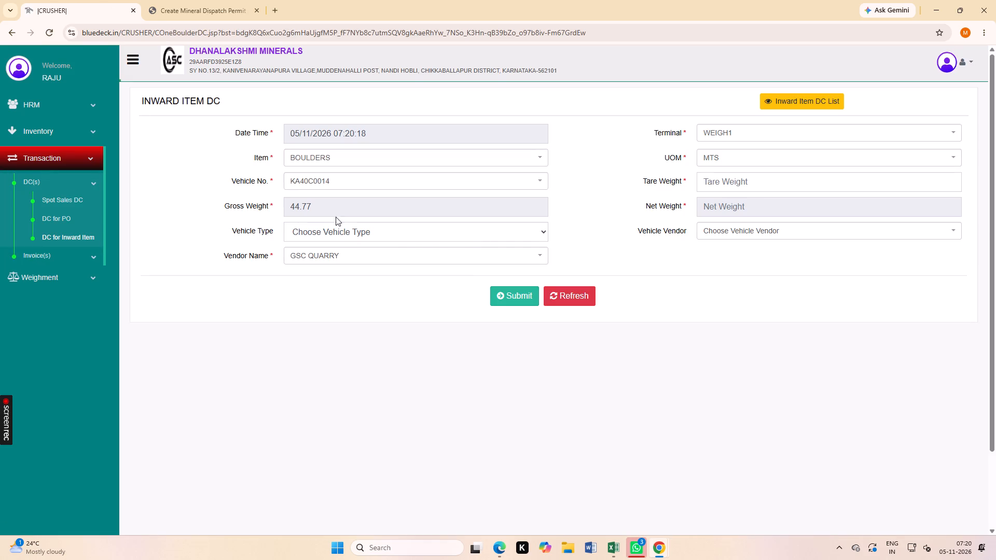
click(742, 177)
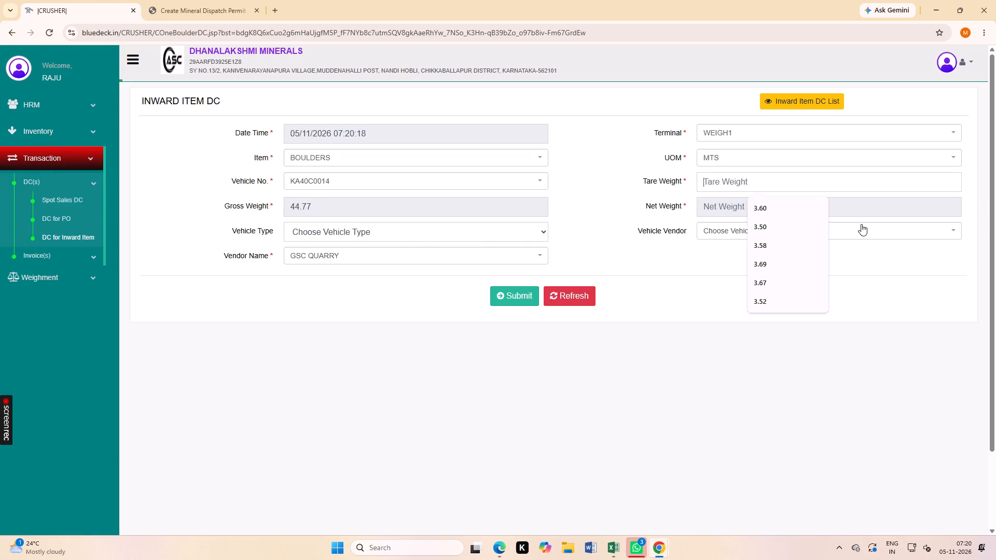
text(15.)
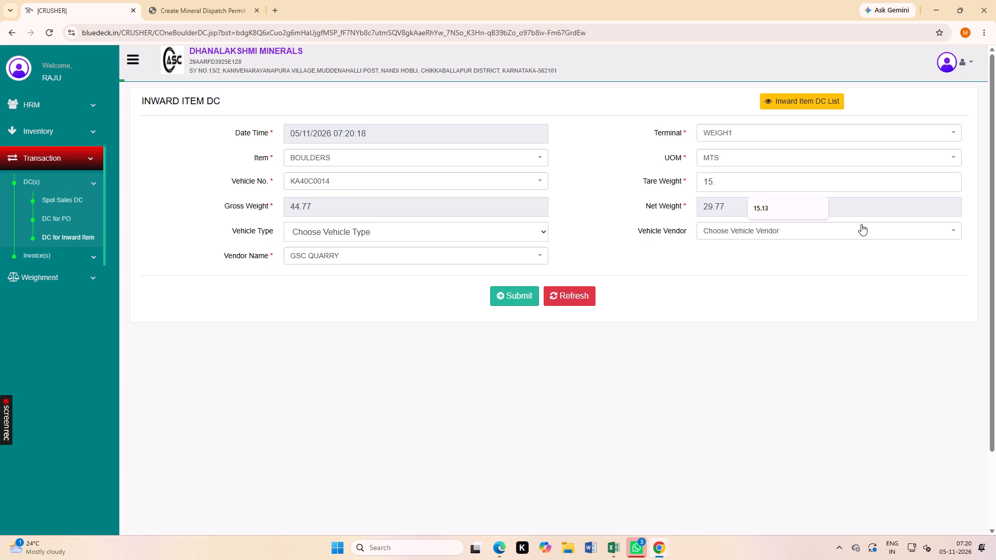
key(7)
key(2)
click(504, 297)
click(489, 248)
click(479, 259)
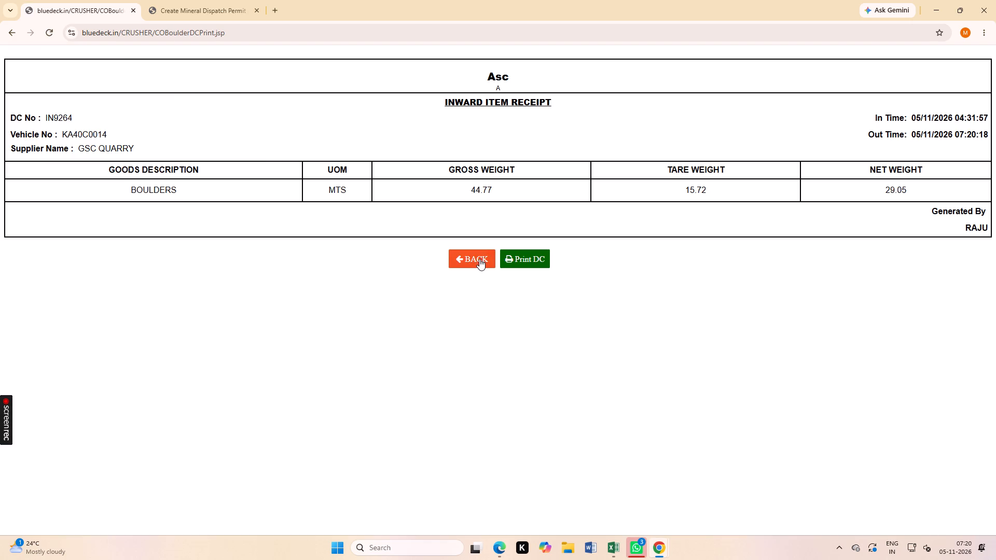
click(928, 189)
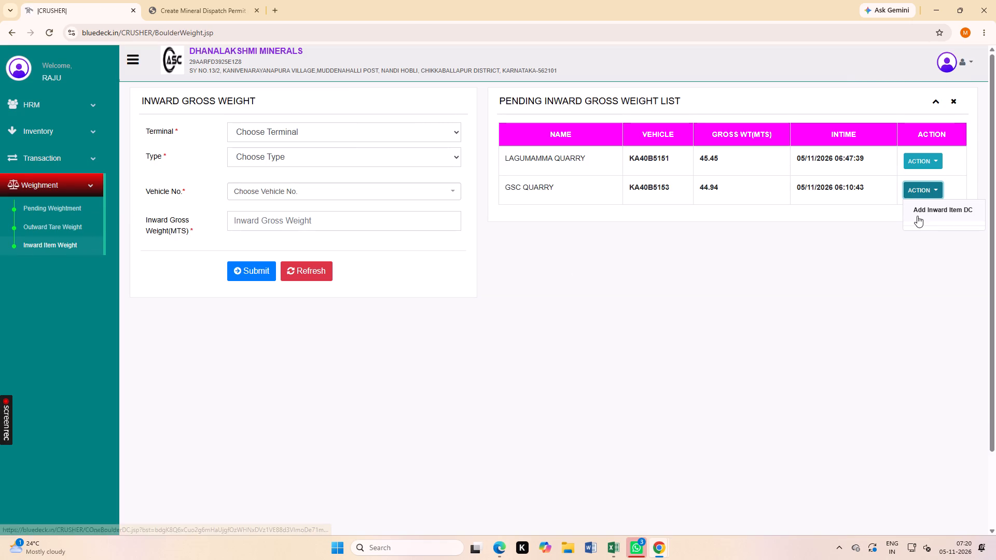
click(917, 216)
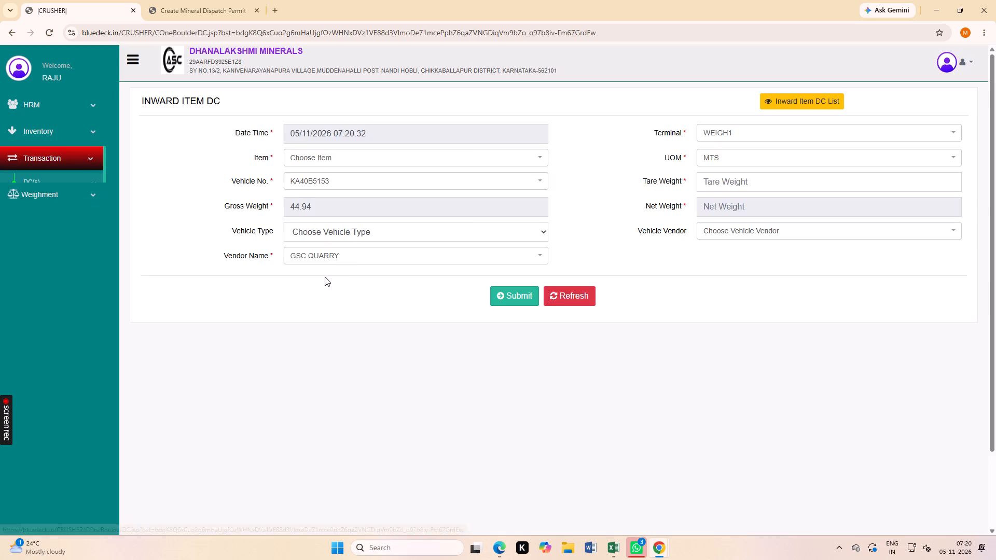
click(320, 153)
click(305, 215)
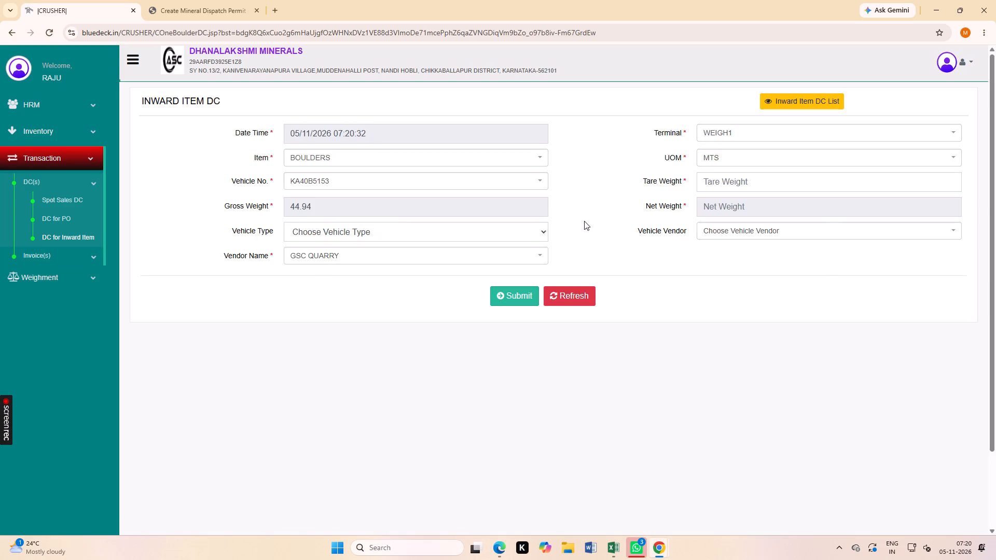
click(717, 185)
text(14.9)
key(3)
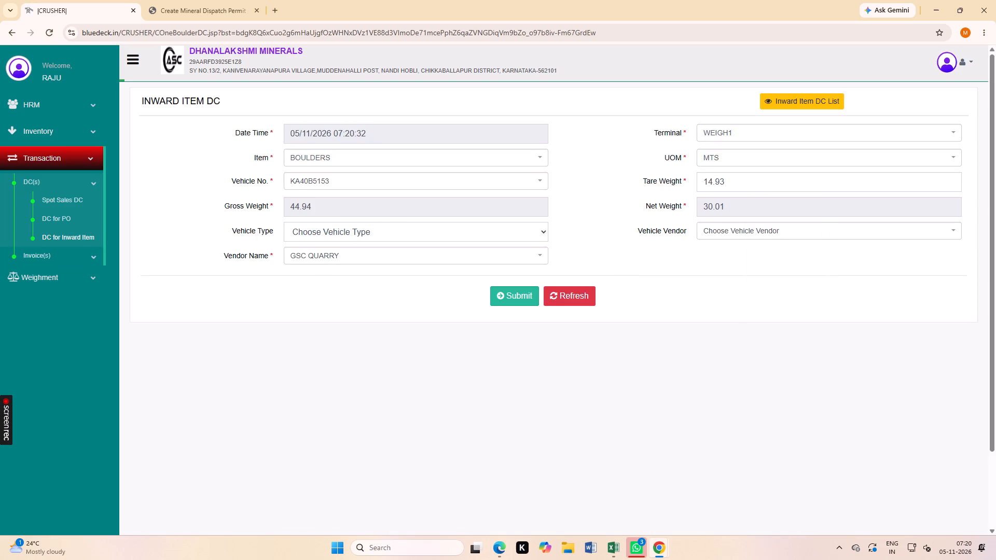
click(499, 291)
click(480, 244)
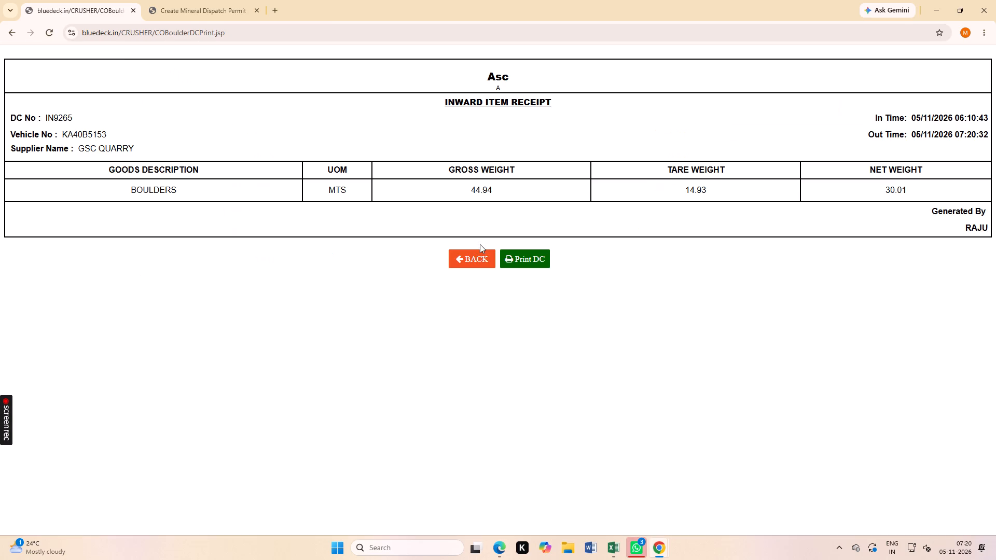
click(474, 258)
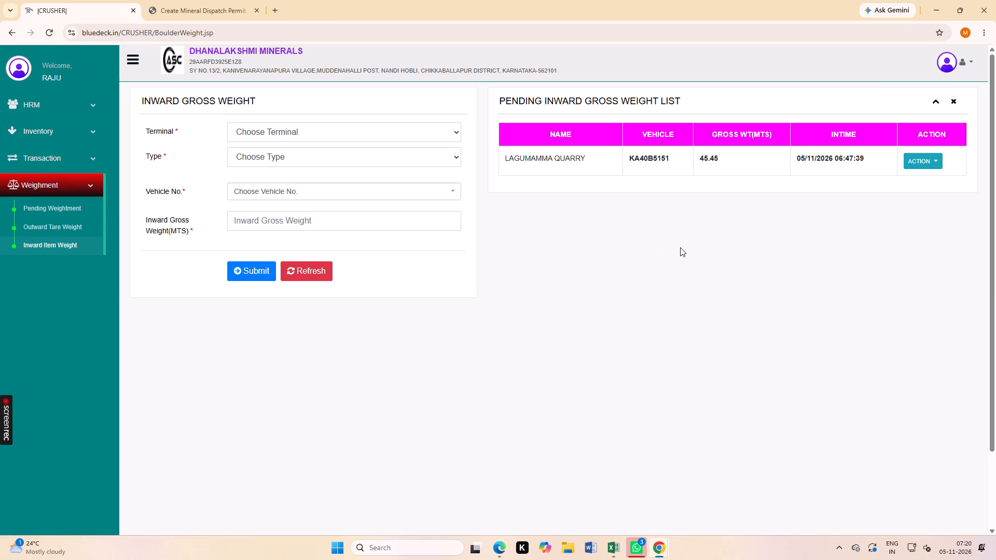
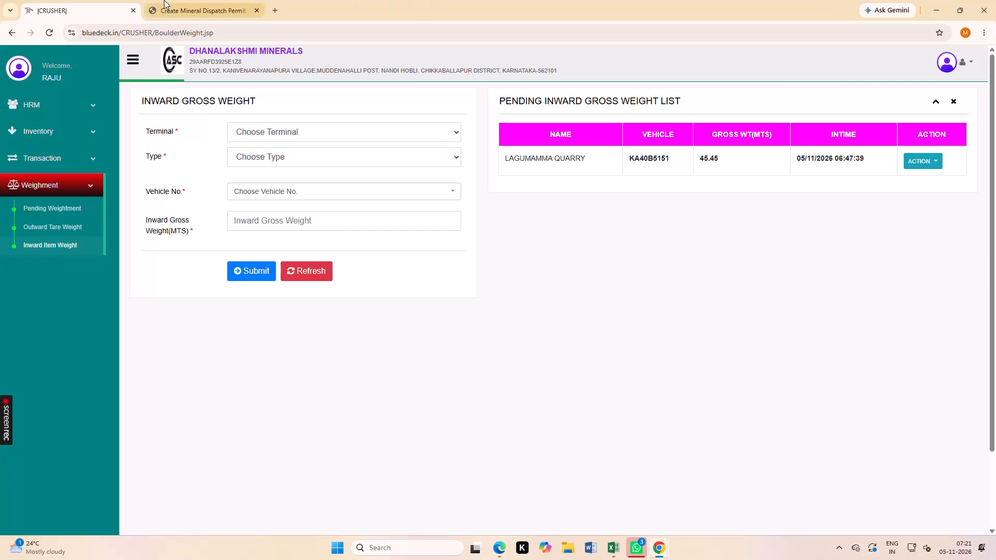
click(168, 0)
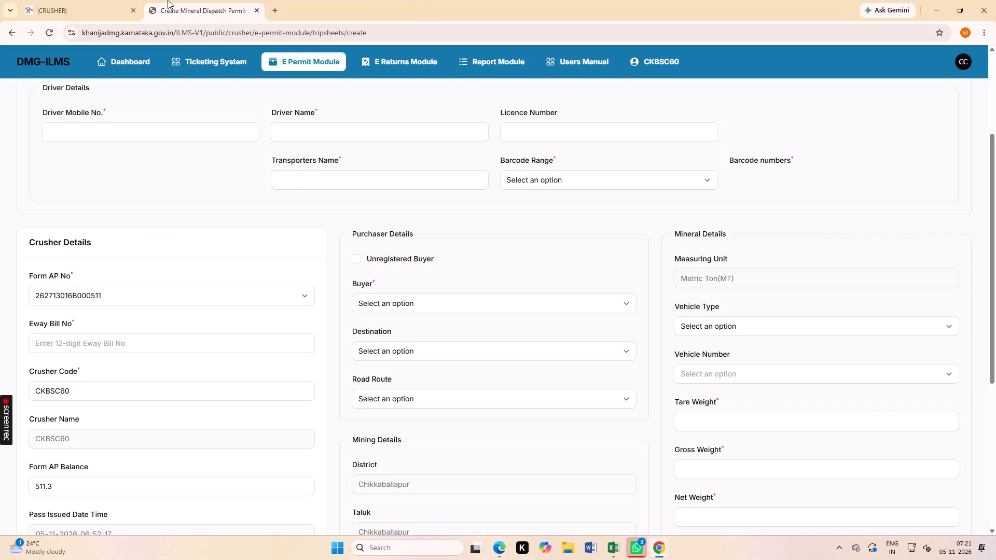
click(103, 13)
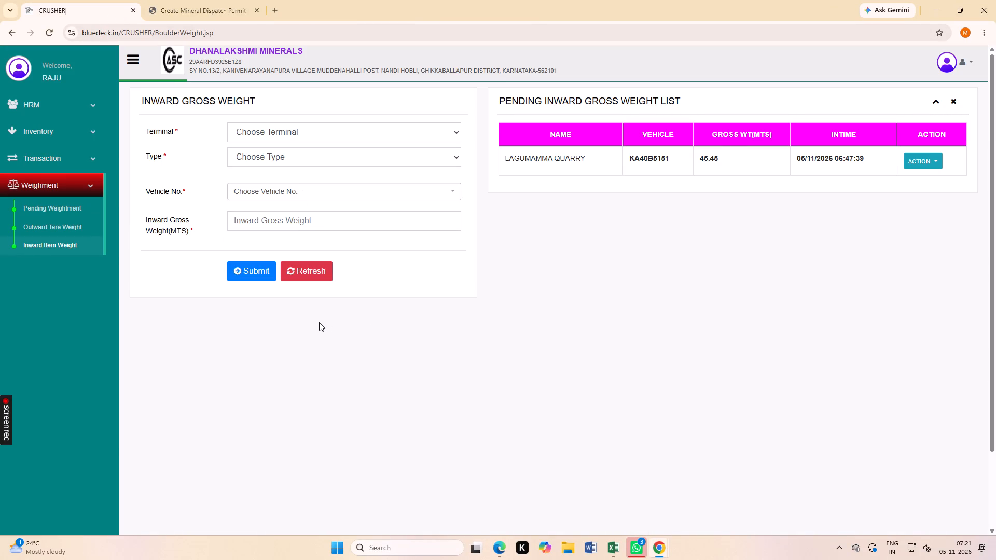
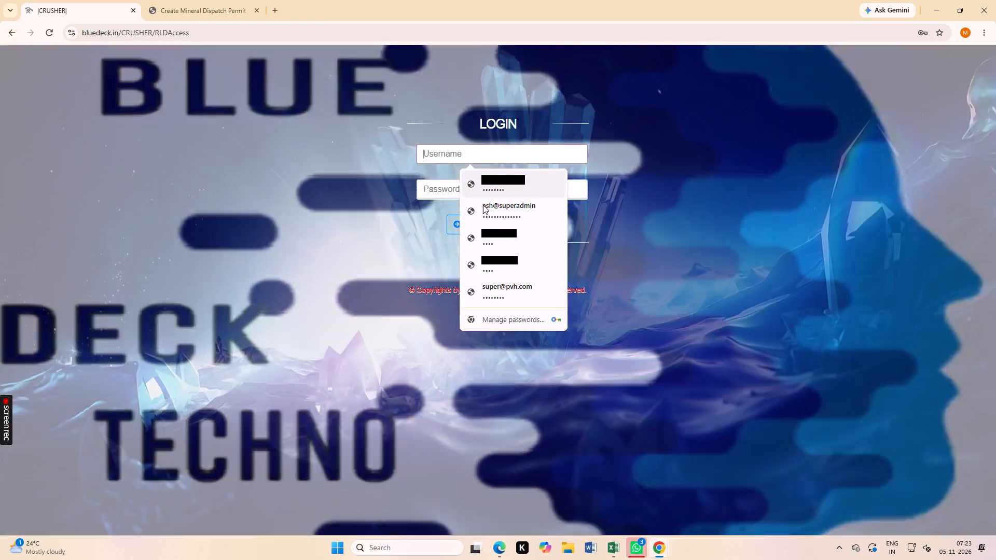
Log in to the crusher system with the saved superadmin account.
click(499, 211)
click(456, 229)
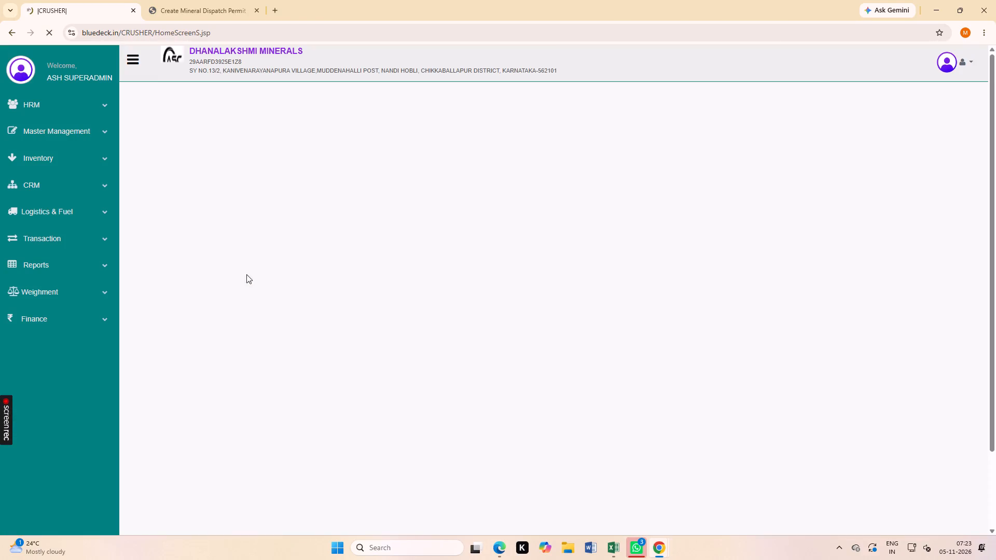
List the inward item DCs for 05/11/2026 with all UOMs and review the boulder entries on the first two pages.
click(45, 270)
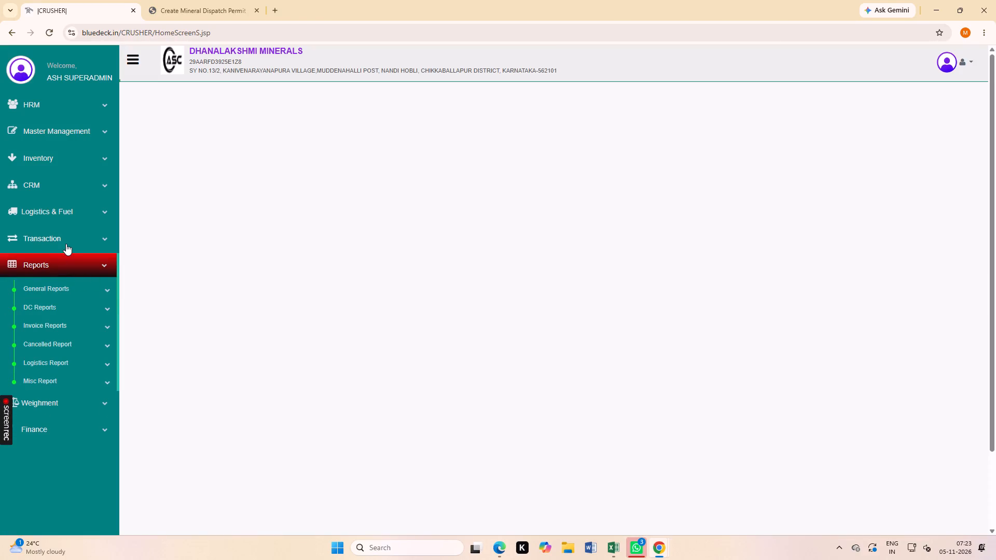
click(66, 245)
click(82, 263)
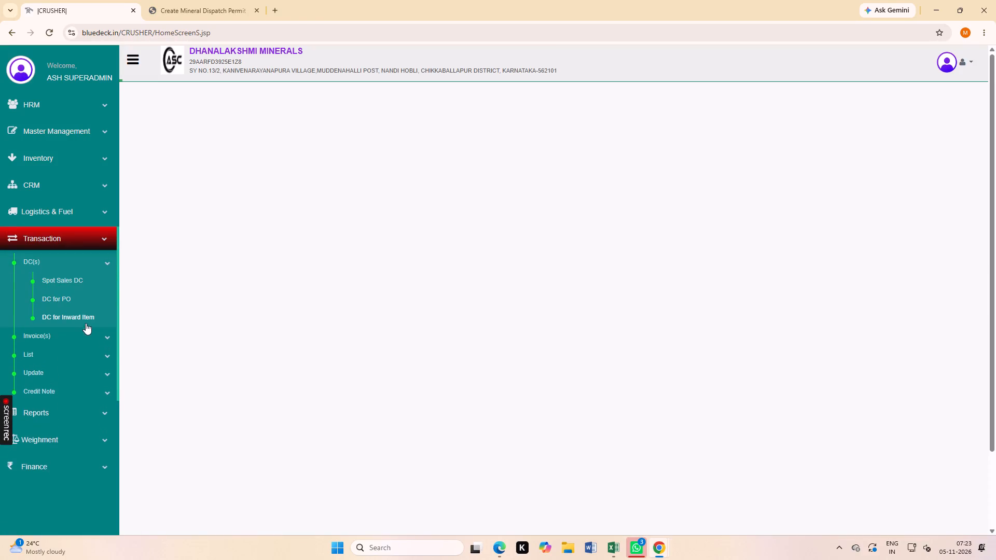
click(85, 323)
click(786, 94)
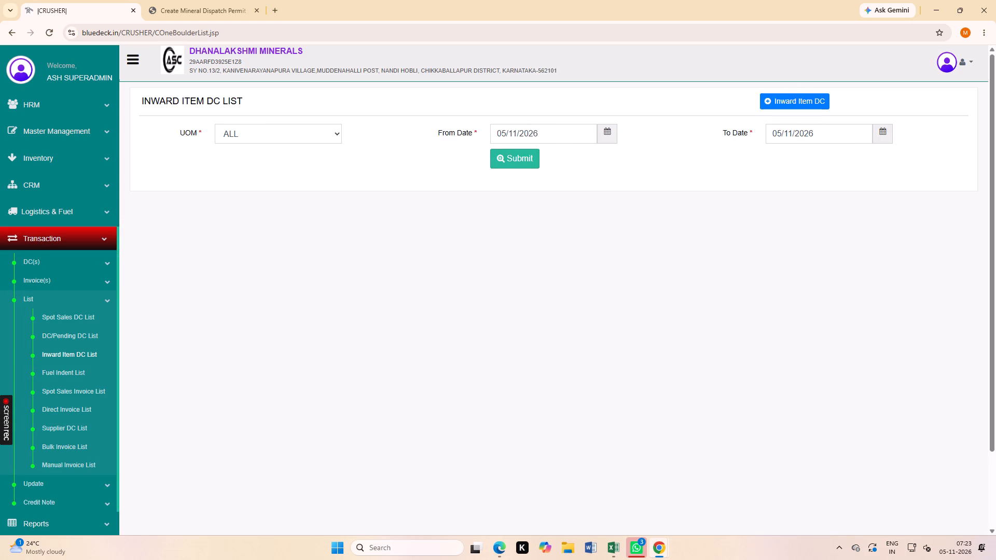
click(513, 161)
scroll(519, 339, down, 4)
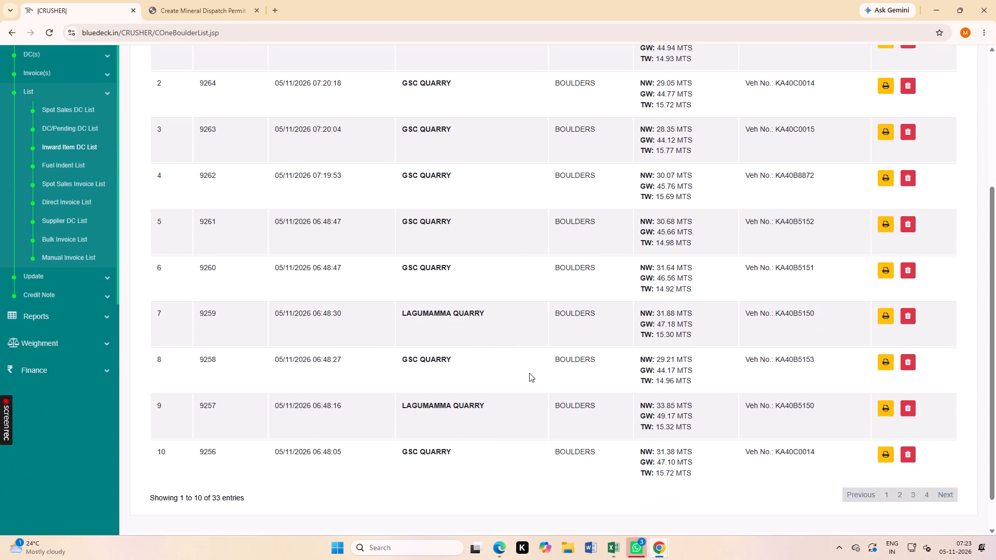
scroll(530, 376, down, 4)
click(952, 457)
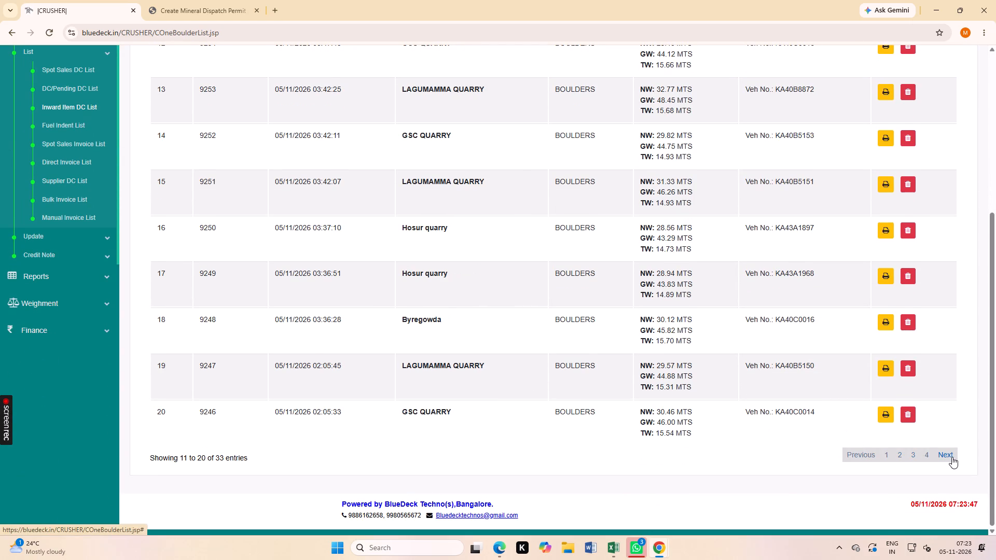
scroll(436, 386, up, 1)
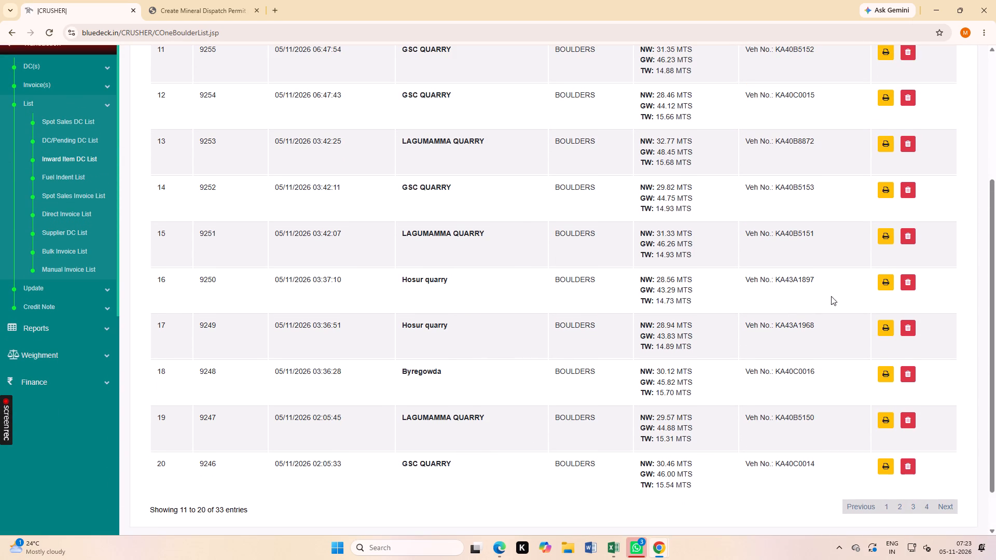
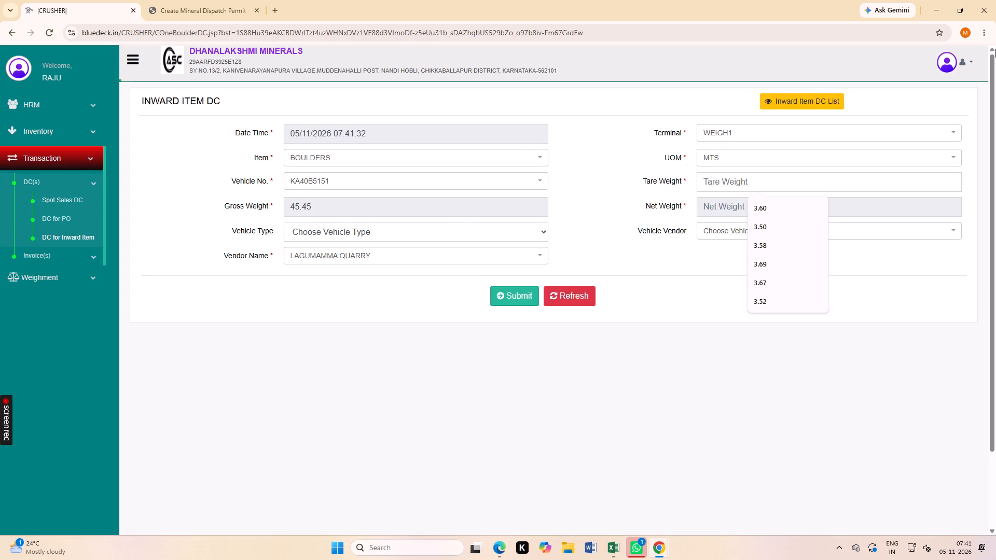
text(14)
key(period)
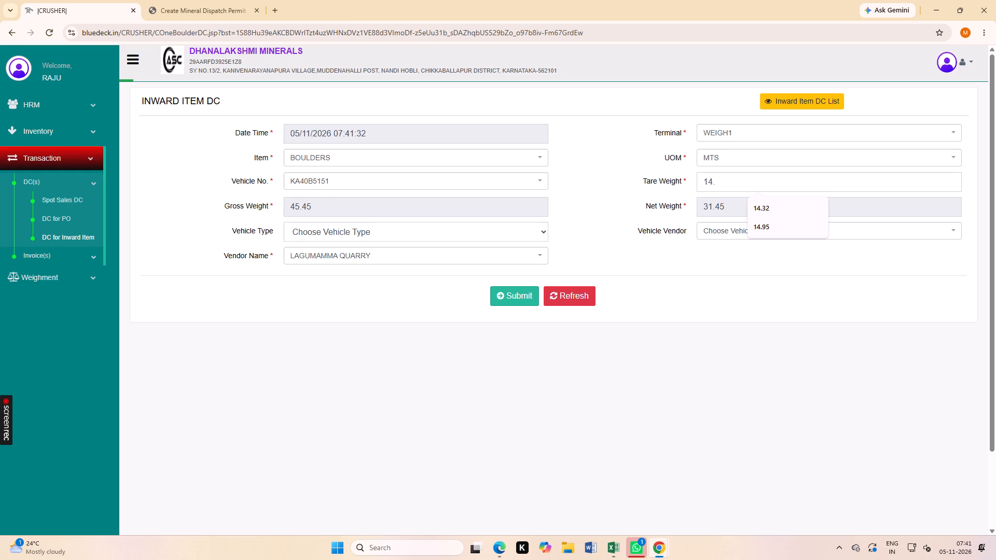
text(93)
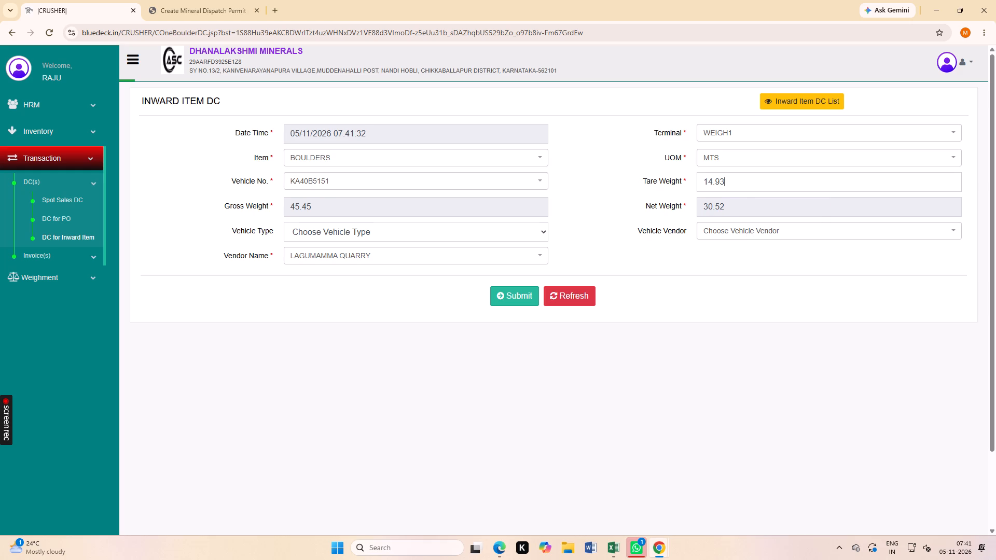
click(365, 259)
click(315, 308)
click(519, 301)
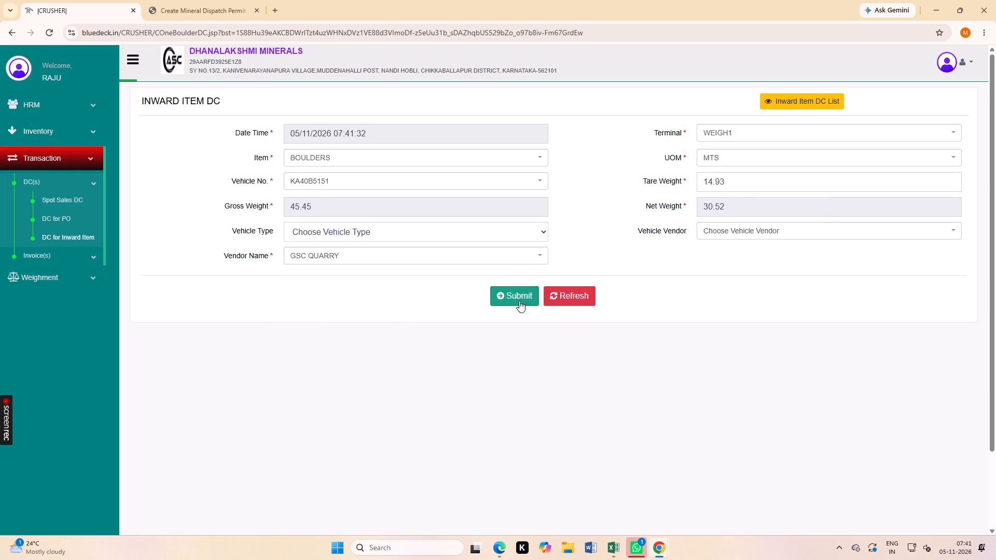
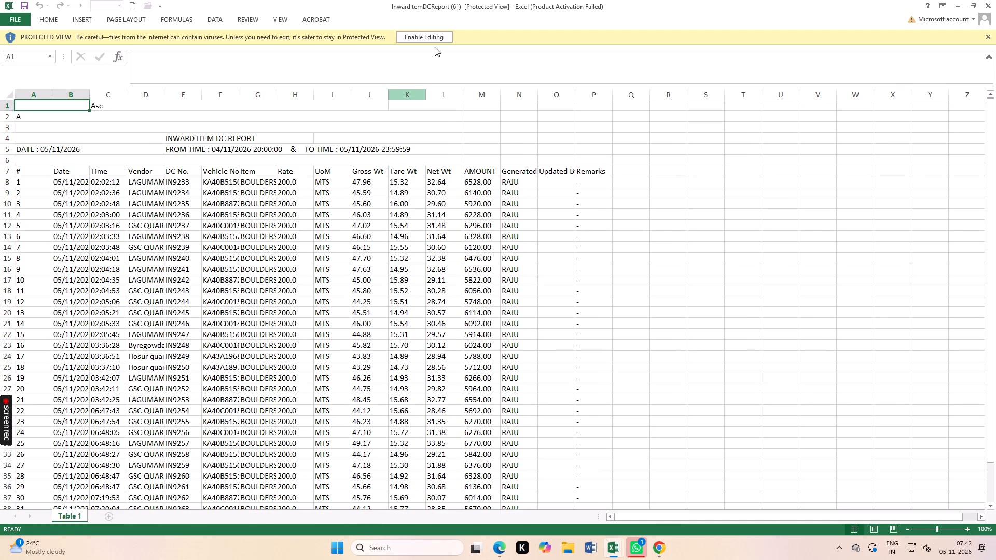
Enable editing in the InwardItemDCReport workbook and auto-fit the Vehicle No. column to its contents.
click(427, 32)
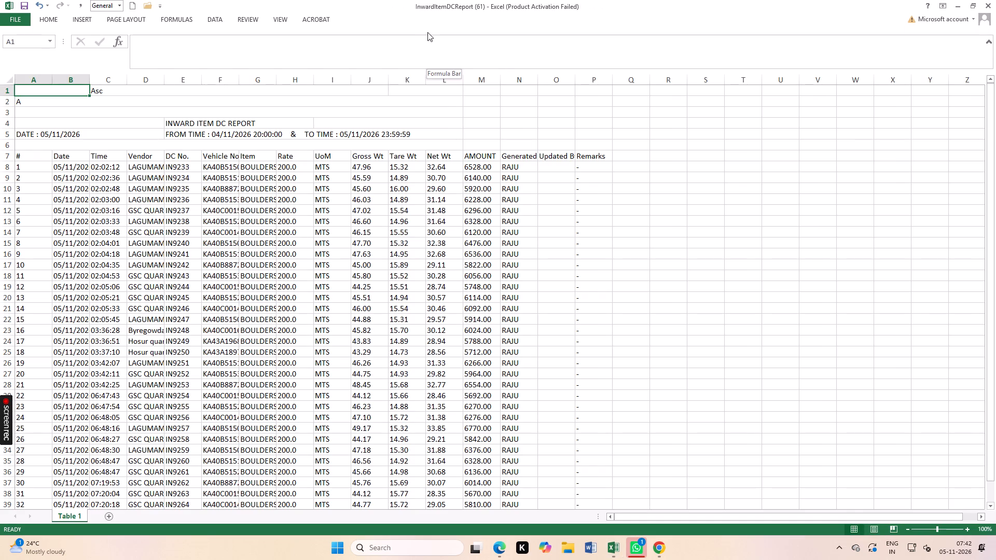
double_click(237, 81)
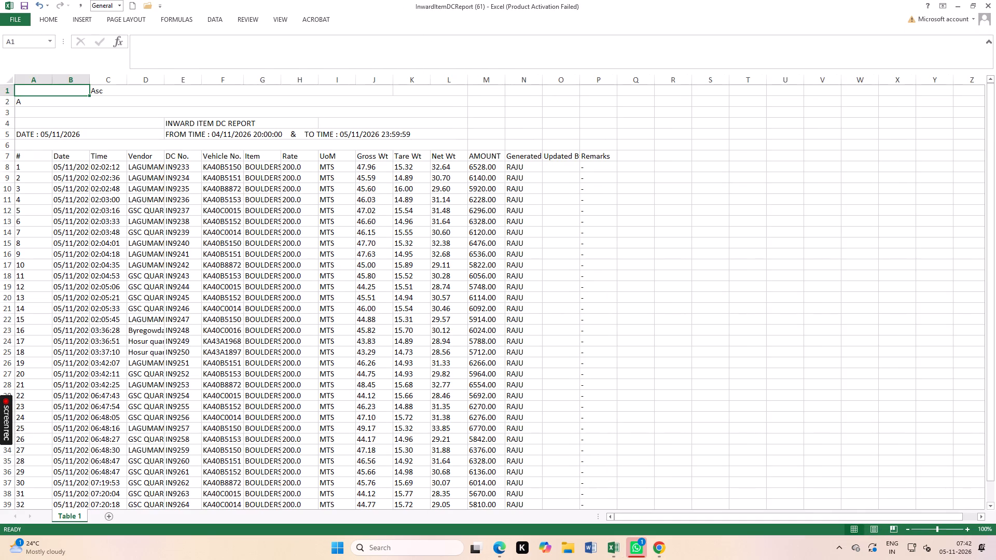
Examine the boulder DC entries in the inward item report from the first row to the last.
scroll(252, 483, down, 4)
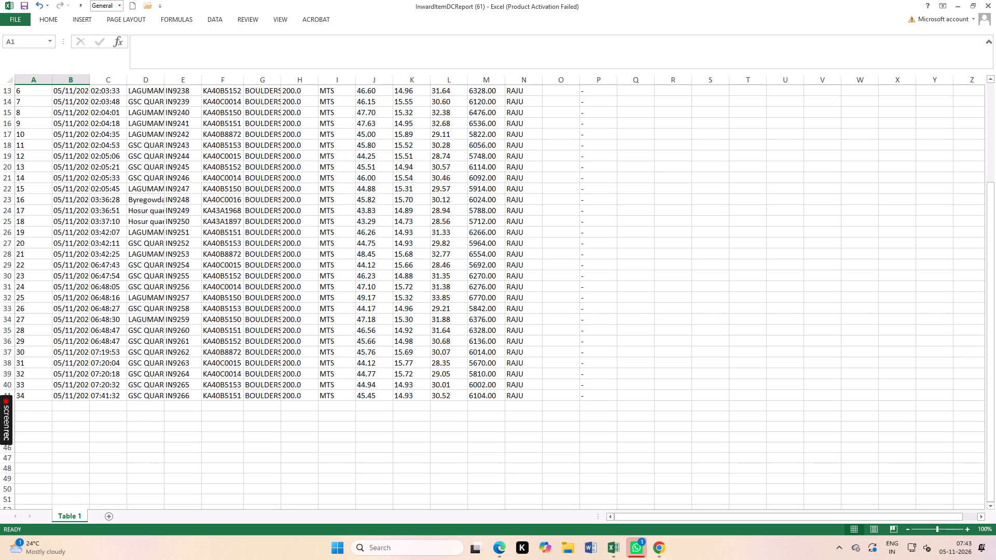
scroll(208, 377, up, 2)
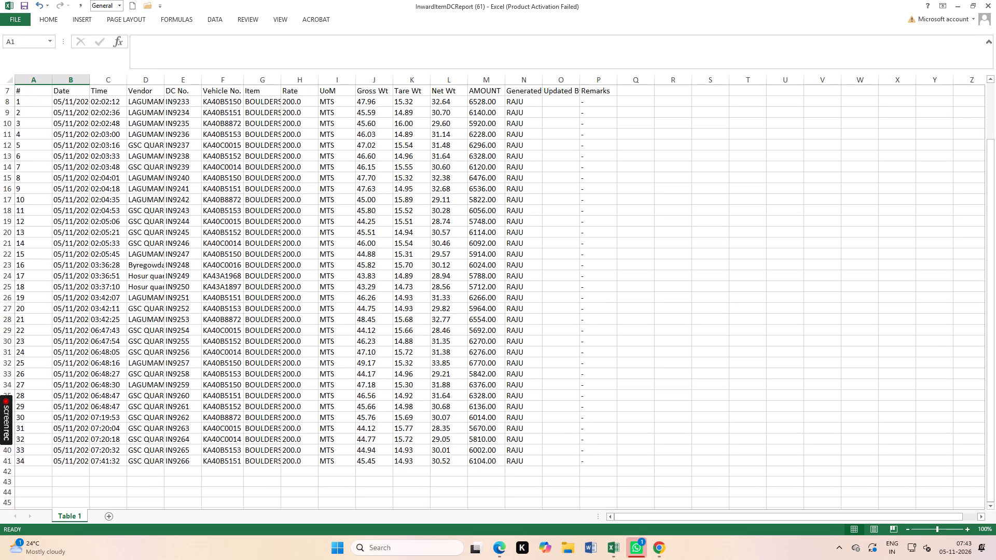
scroll(151, 398, up, 1)
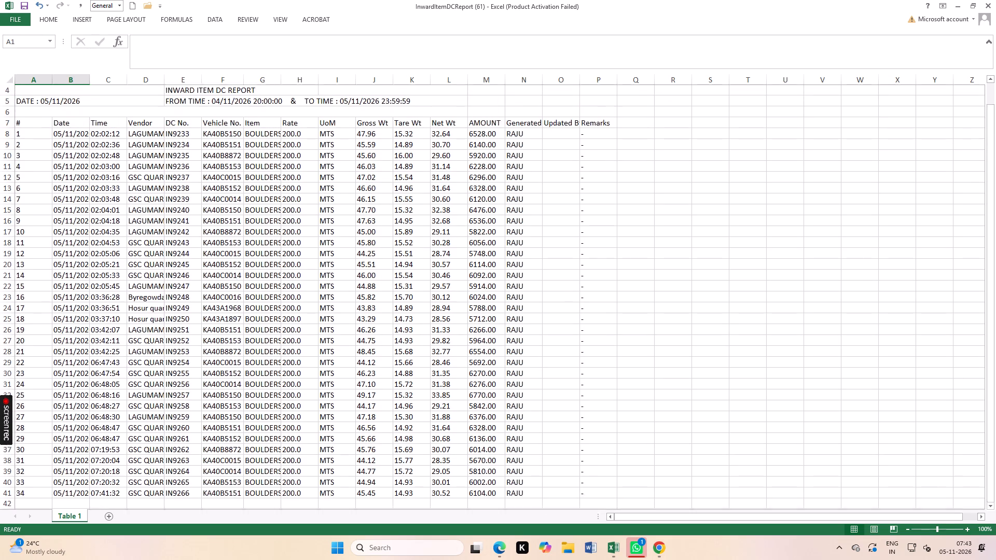
scroll(151, 398, down, 1)
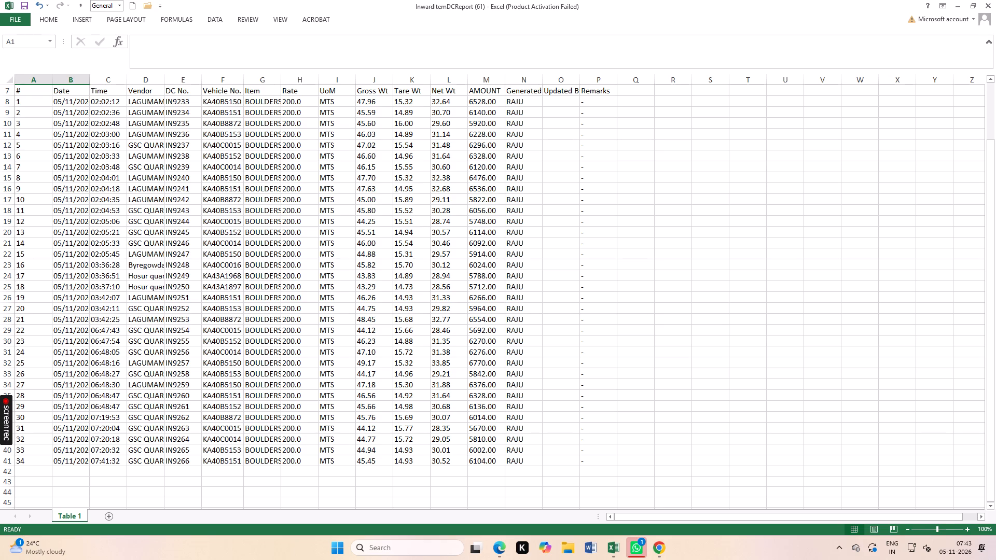
scroll(237, 376, up, 7)
click(339, 264)
click(324, 302)
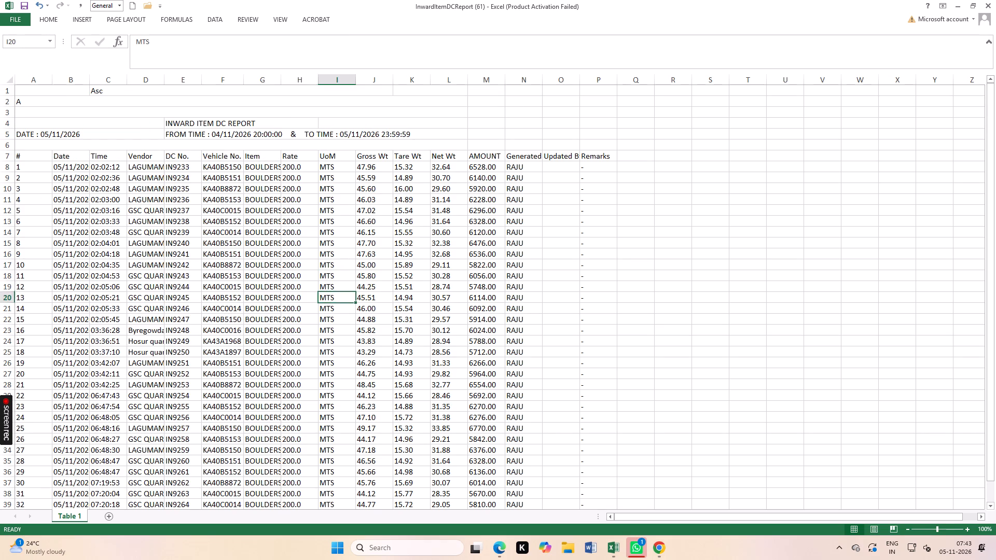
Delete columns M through R, covering AMOUNT through Remarks, from the inward item DC report.
click(479, 186)
drag(491, 82, 667, 194)
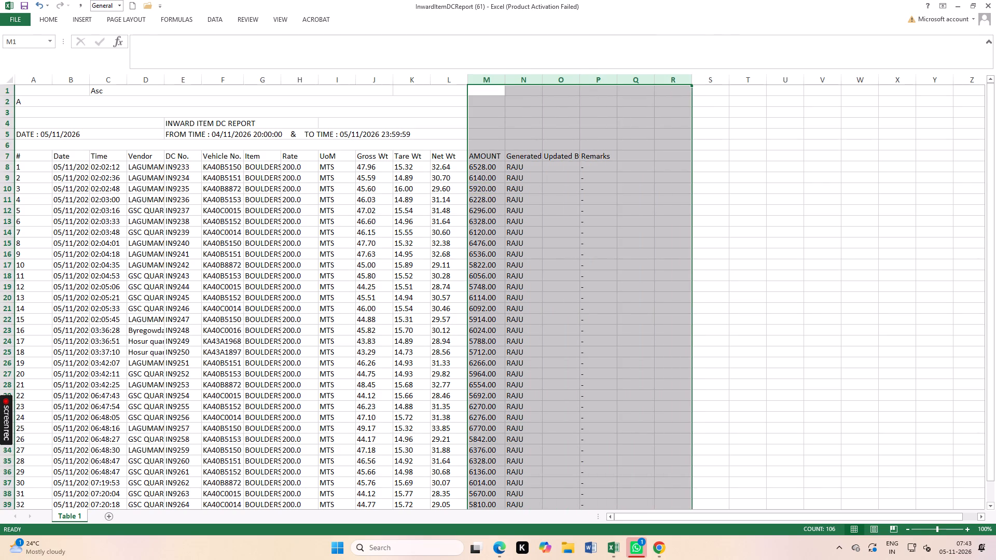
right_click(554, 273)
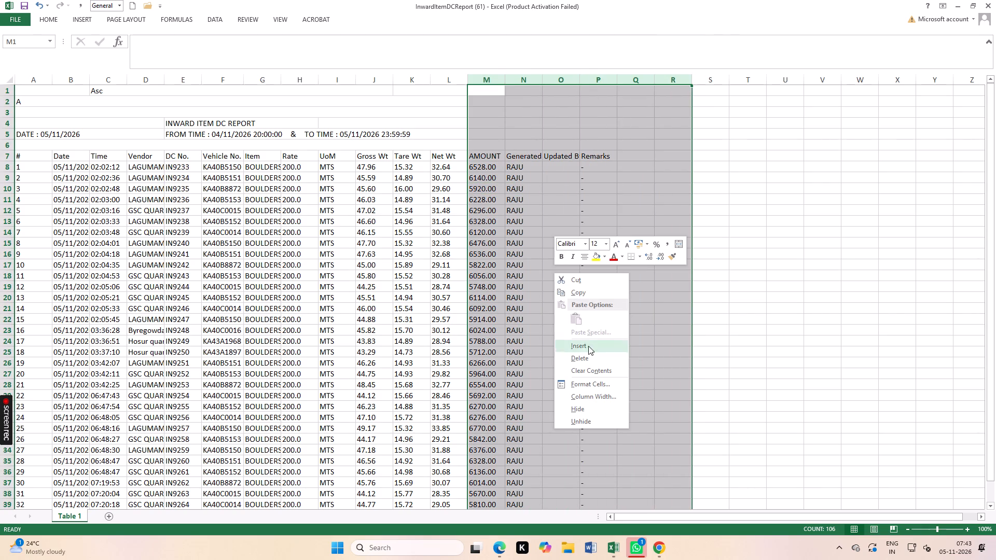
click(586, 361)
click(482, 339)
click(277, 282)
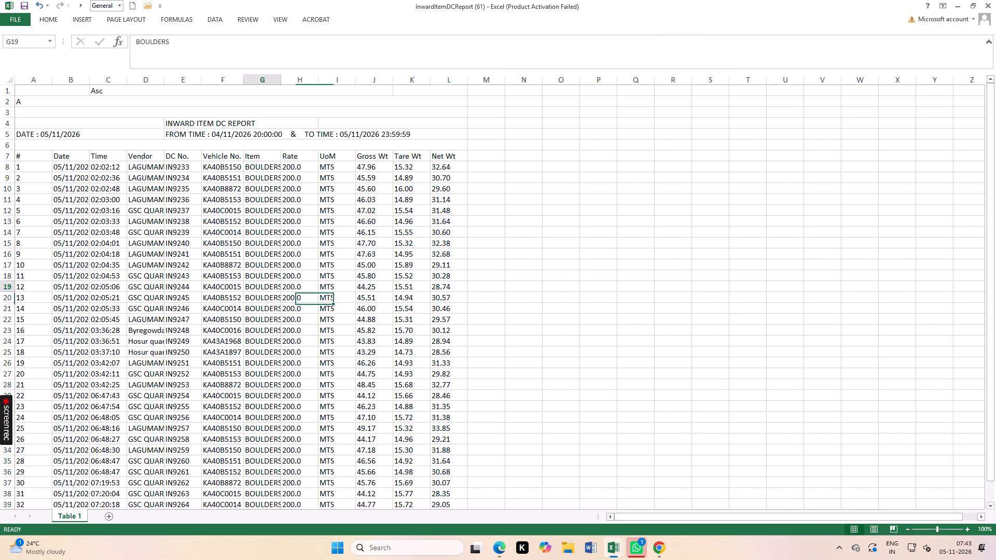
Delete the Rate and UoM columns from the report.
click(296, 172)
click(285, 197)
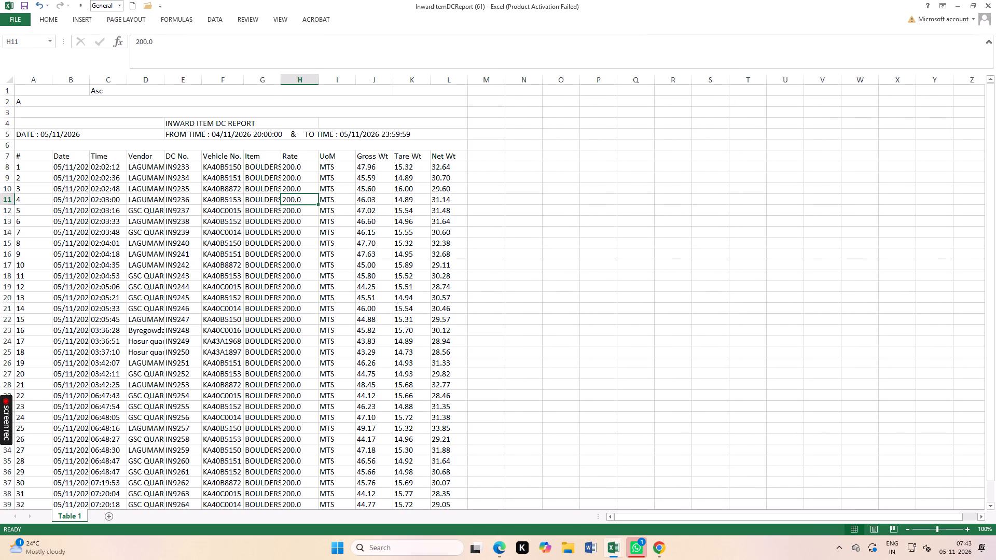
click(290, 177)
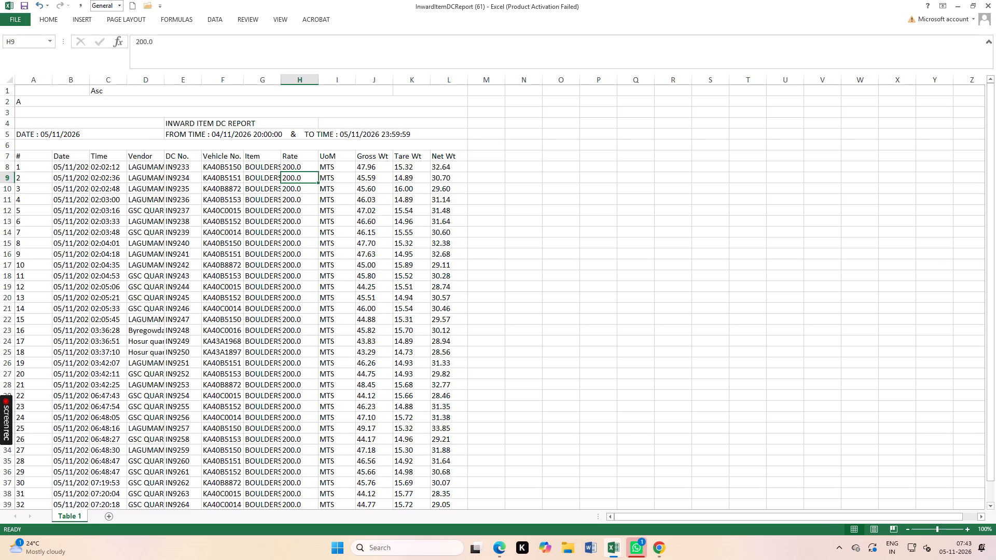
click(300, 78)
drag(311, 78, 326, 94)
right_click(310, 214)
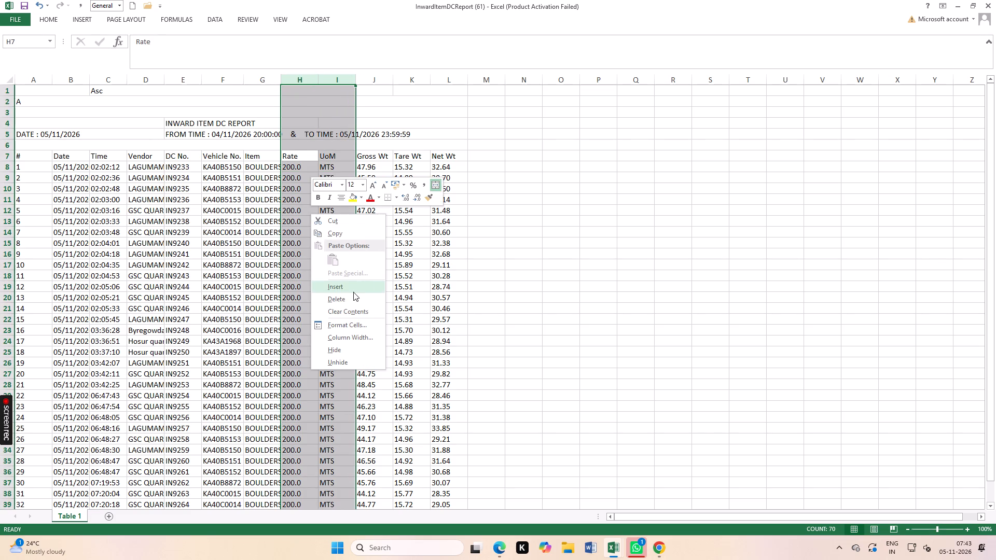
click(351, 294)
click(400, 301)
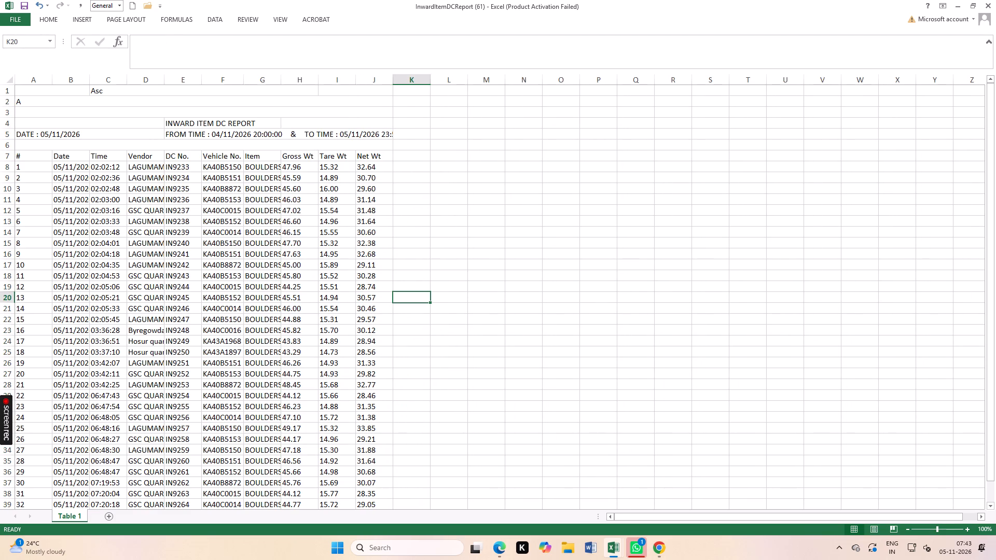
Rename the serial number column's header to SL NO.
click(32, 158)
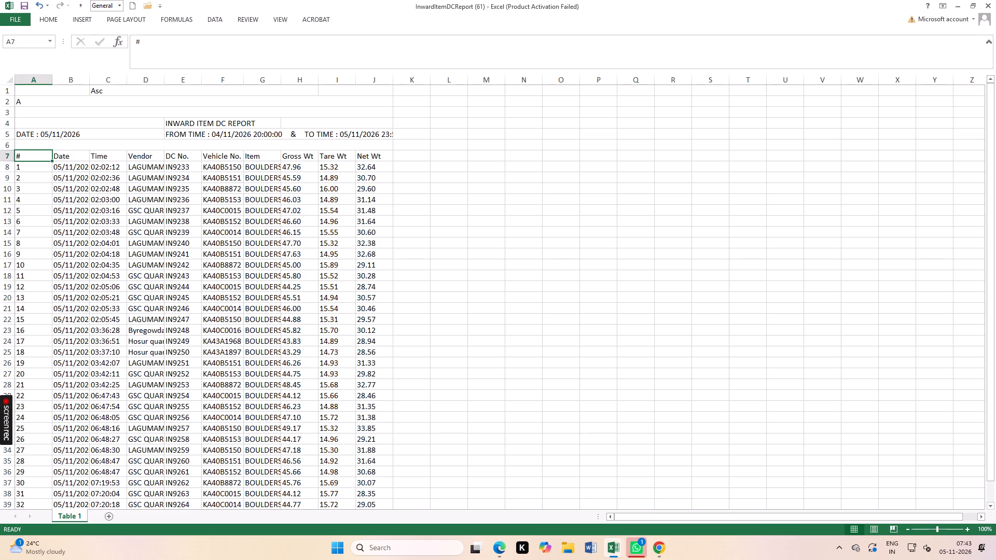
text(SL)
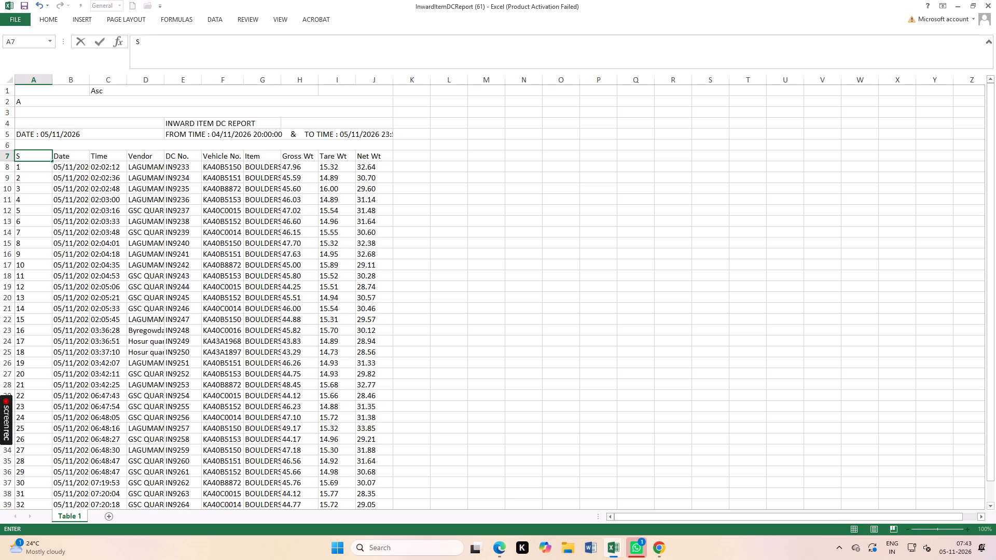
click(231, 210)
double_click(45, 157)
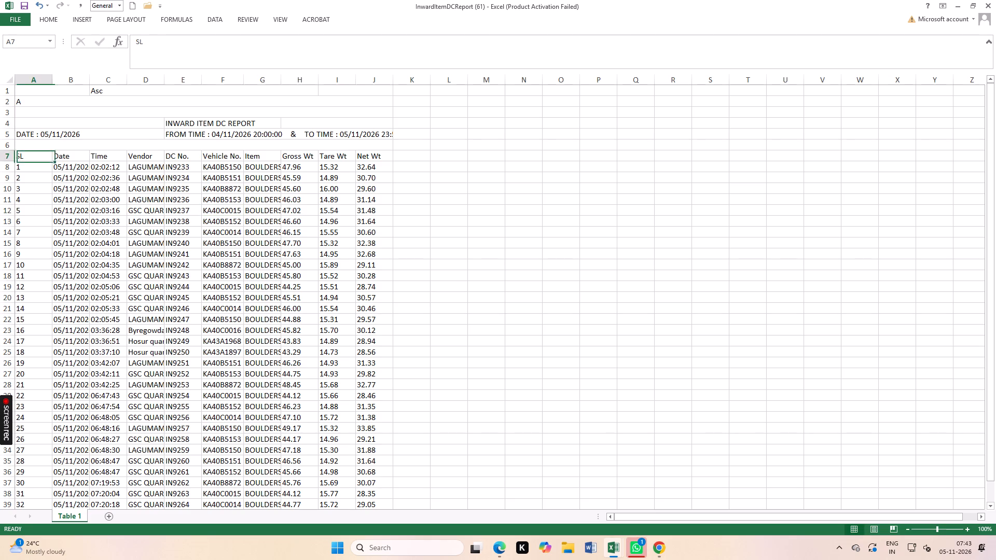
key(space)
text(M)
key(BackSpace)
text(NO)
click(75, 220)
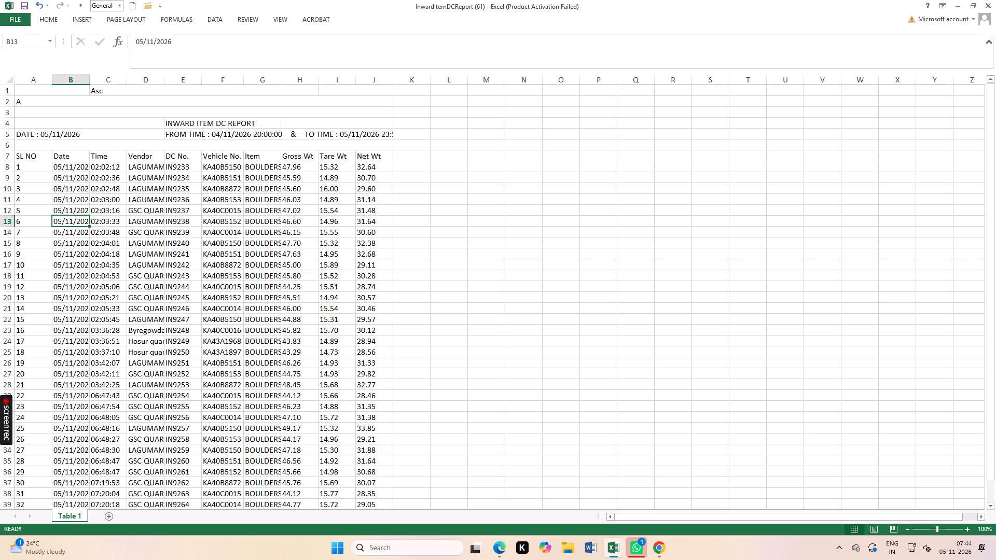
Widen the Net Wt column enough for the full FROM TIME and TO TIME line to fit above the table.
drag(37, 153, 202, 160)
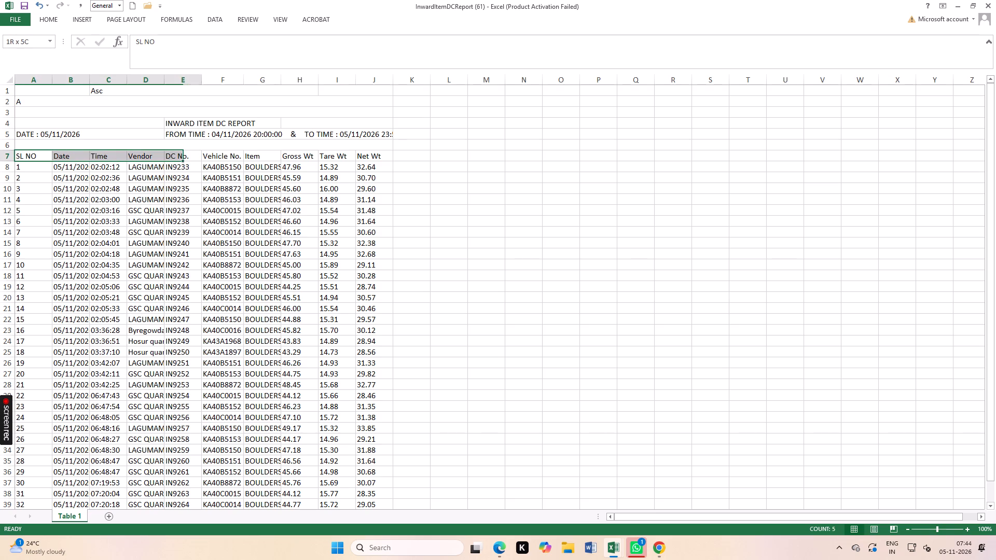
drag(202, 160, 361, 161)
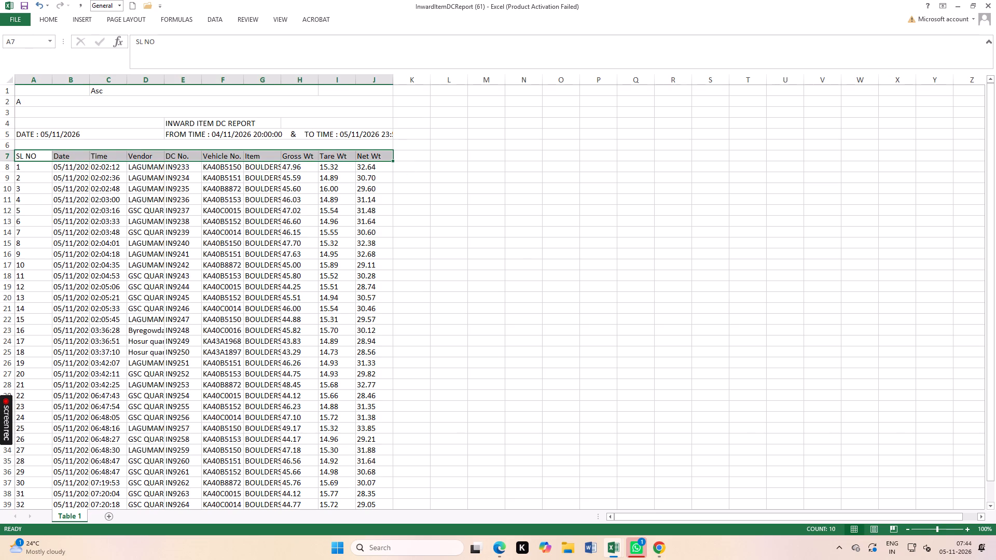
click(116, 201)
drag(58, 122, 161, 125)
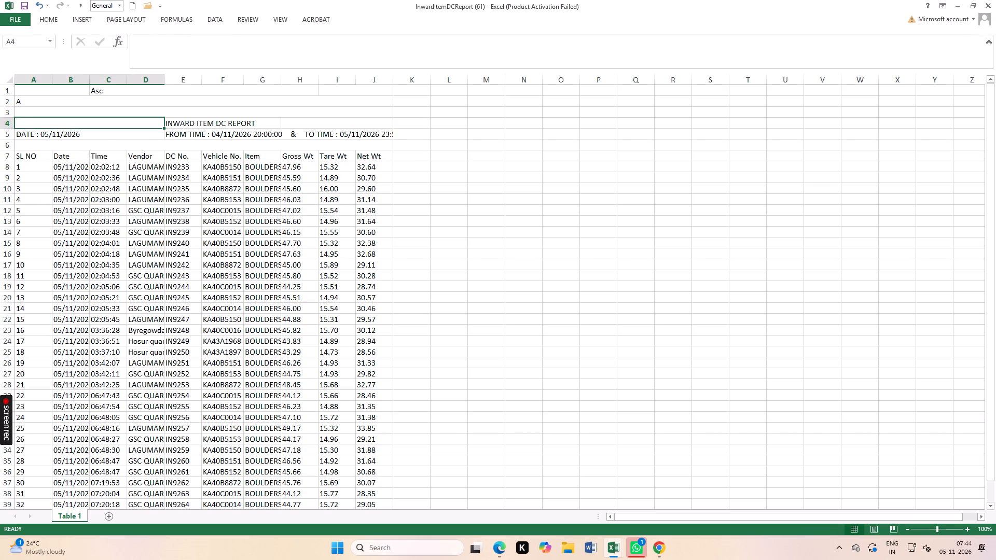
drag(161, 125, 353, 155)
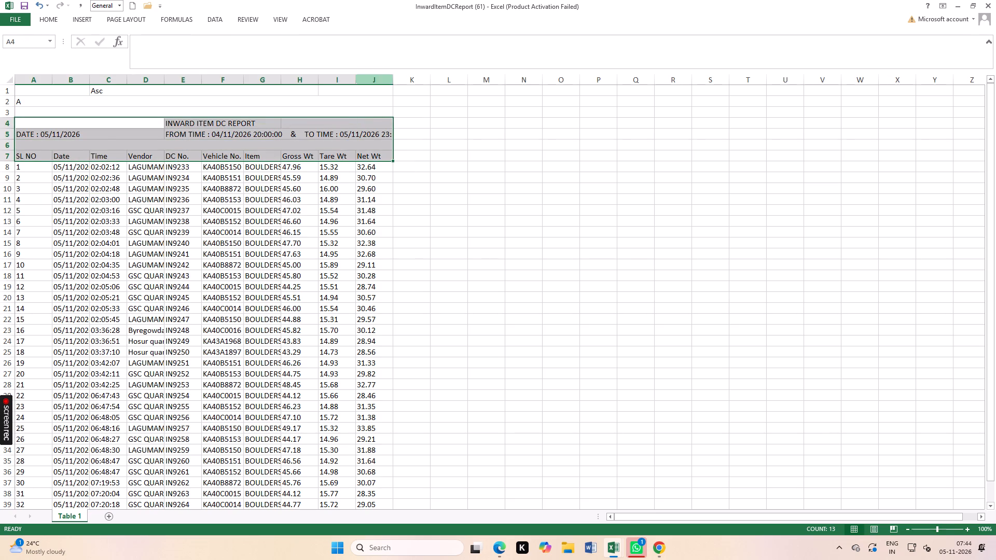
double_click(392, 77)
double_click(382, 82)
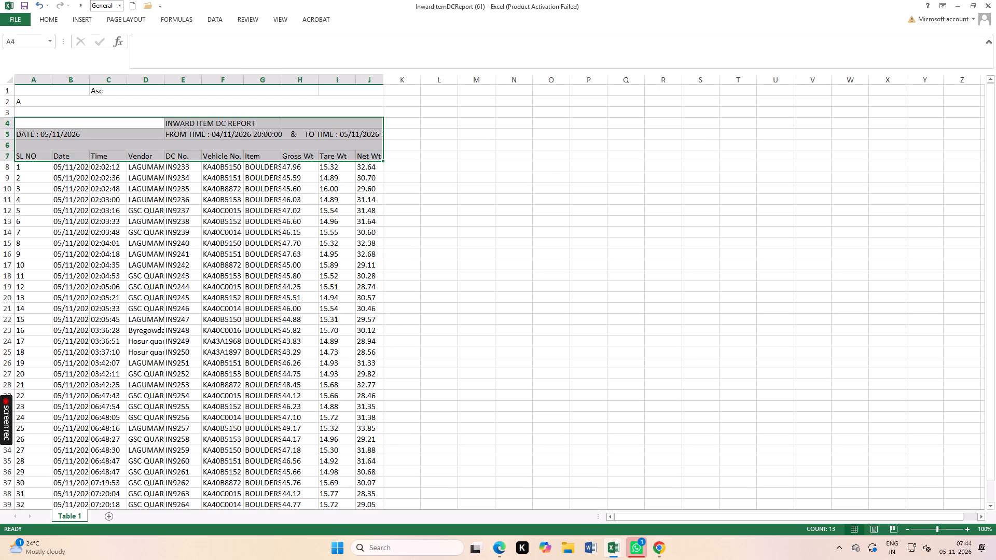
drag(382, 83, 396, 88)
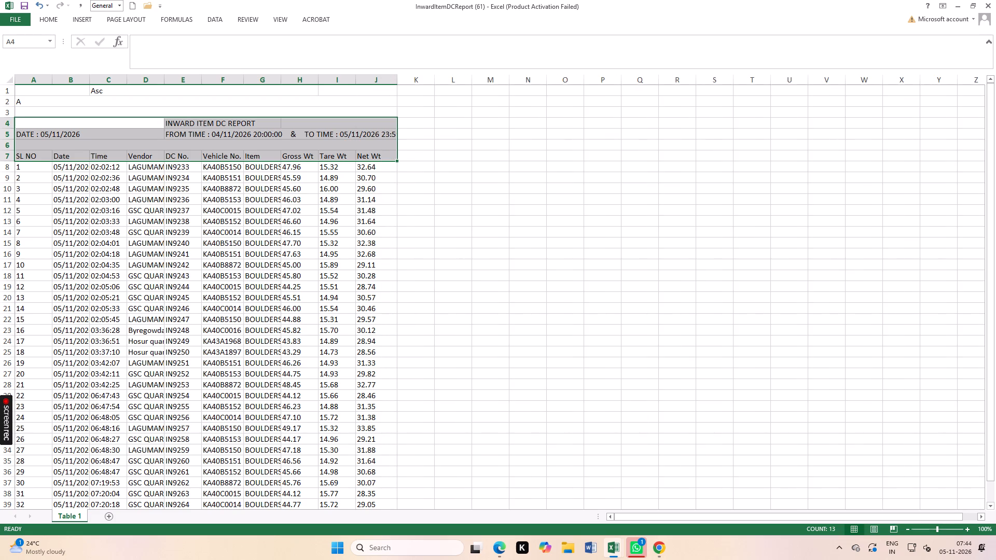
drag(397, 80, 406, 84)
drag(406, 82, 411, 84)
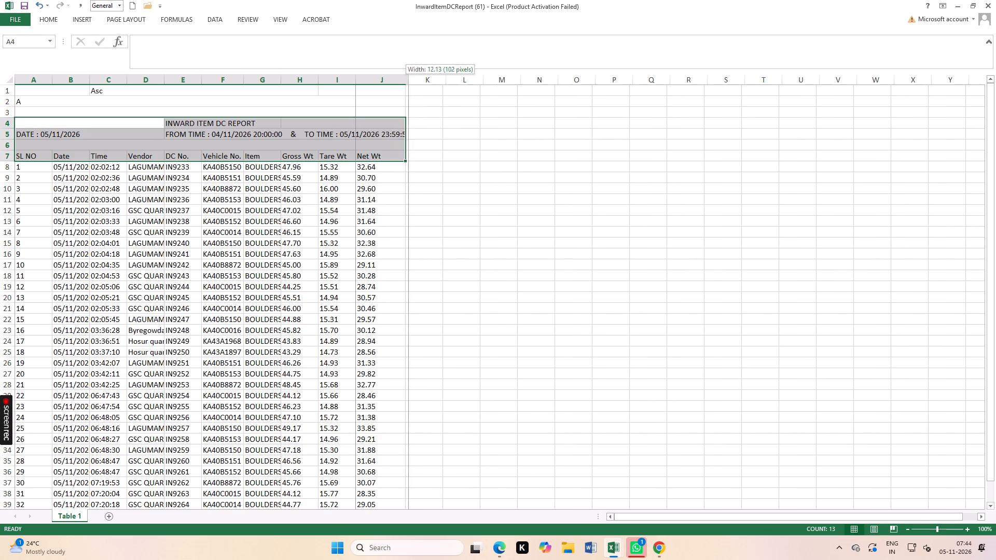
drag(411, 84, 412, 85)
click(343, 229)
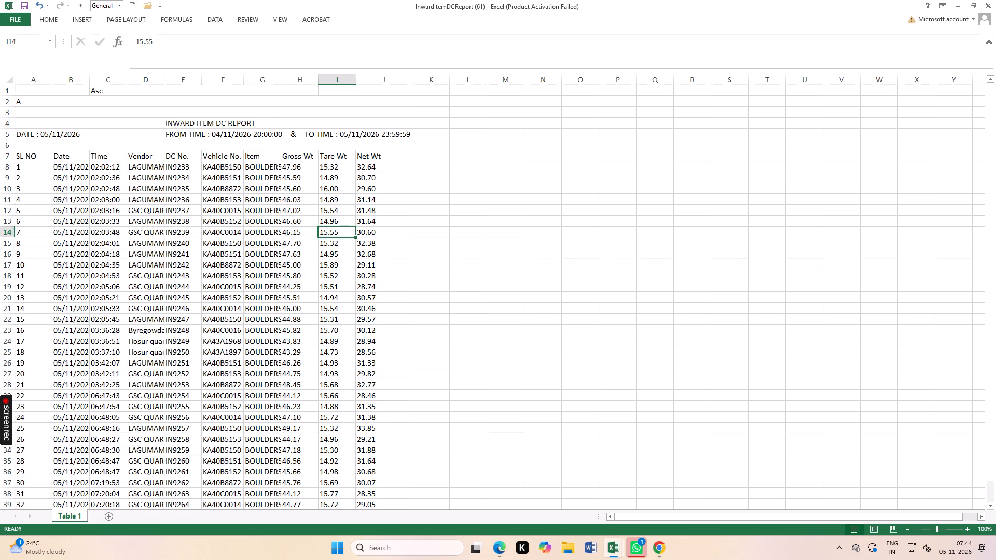
Delete the top three rows, A1:J3, above the INWARD ITEM DC REPORT title, shifting the report up.
click(241, 172)
click(184, 181)
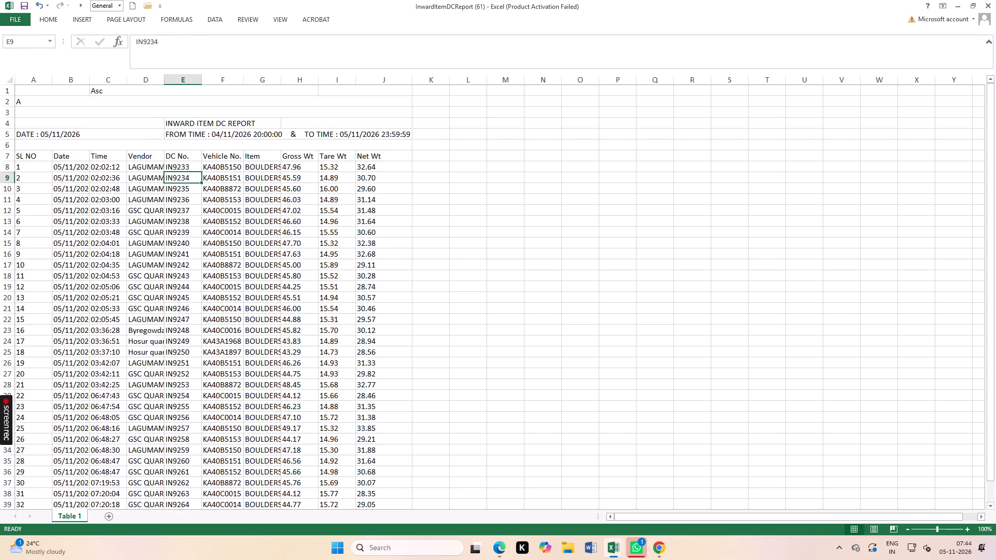
drag(55, 91, 346, 105)
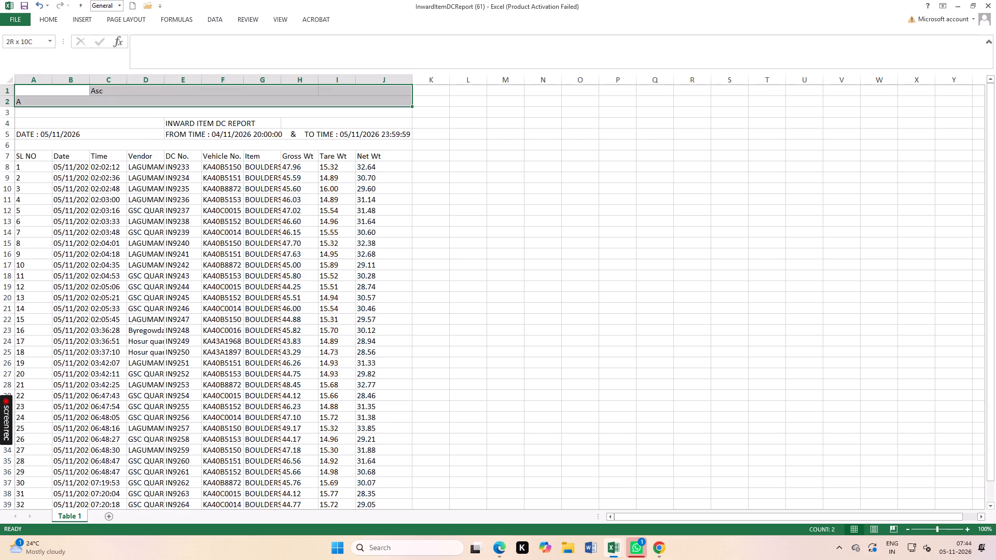
drag(346, 105, 355, 107)
right_click(292, 109)
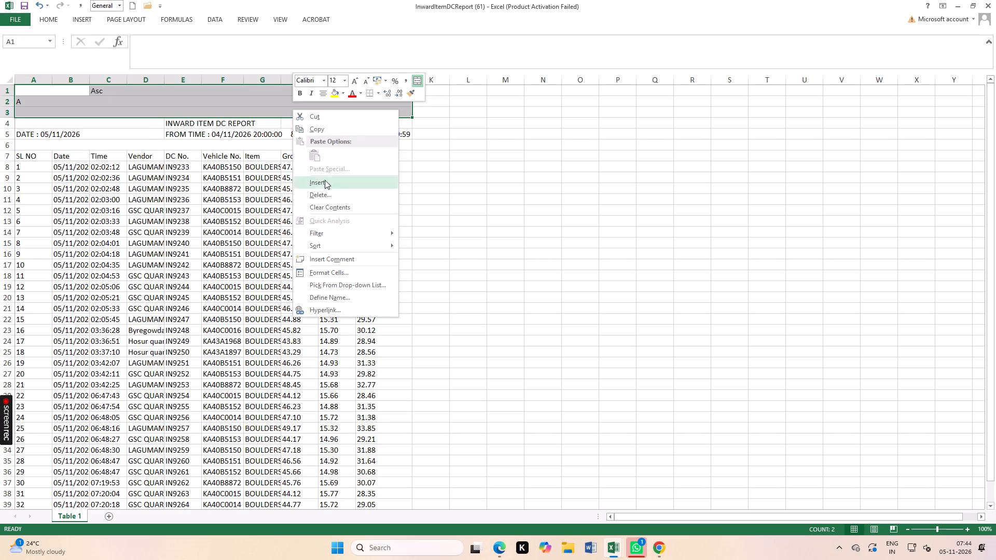
click(323, 195)
click(312, 226)
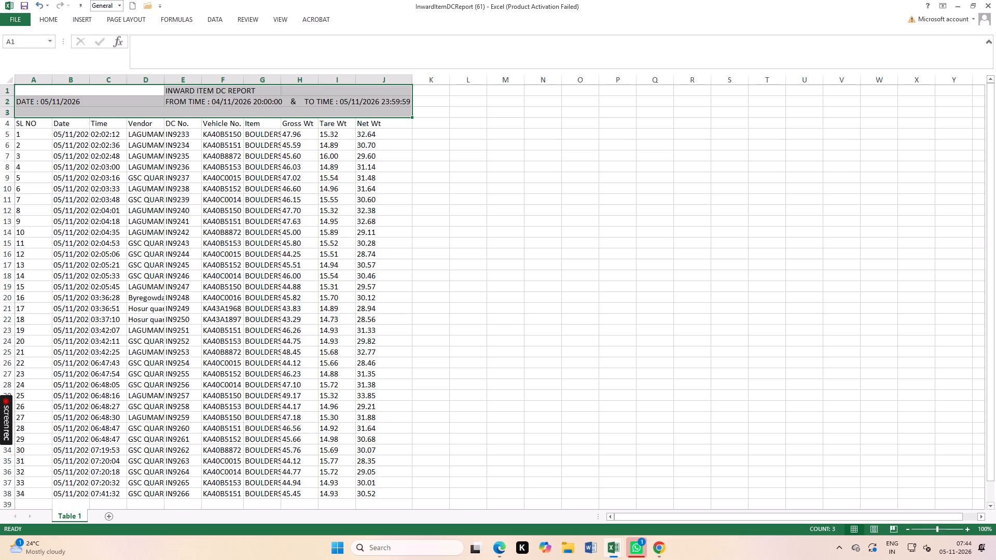
Centre the contents of the whole report, A1:J38, both horizontally and vertically.
click(279, 249)
scroll(185, 297, down, 4)
scroll(206, 342, up, 3)
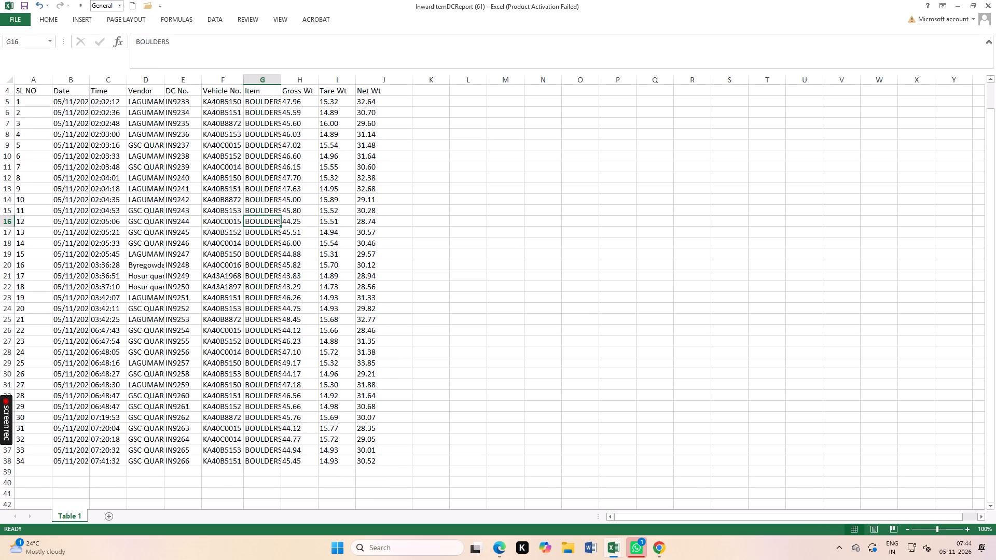
scroll(275, 339, up, 3)
scroll(224, 317, up, 3)
scroll(273, 208, up, 3)
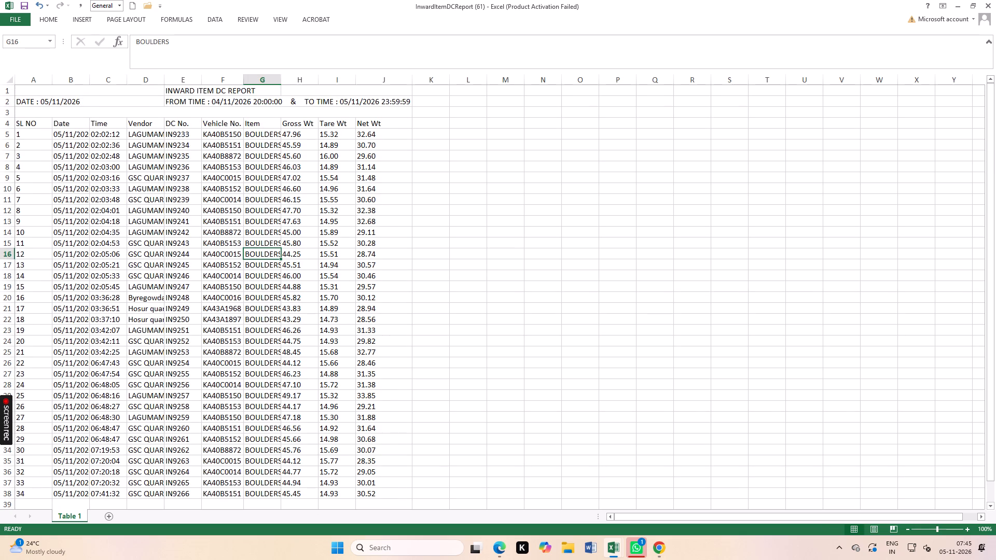
drag(68, 92, 267, 337)
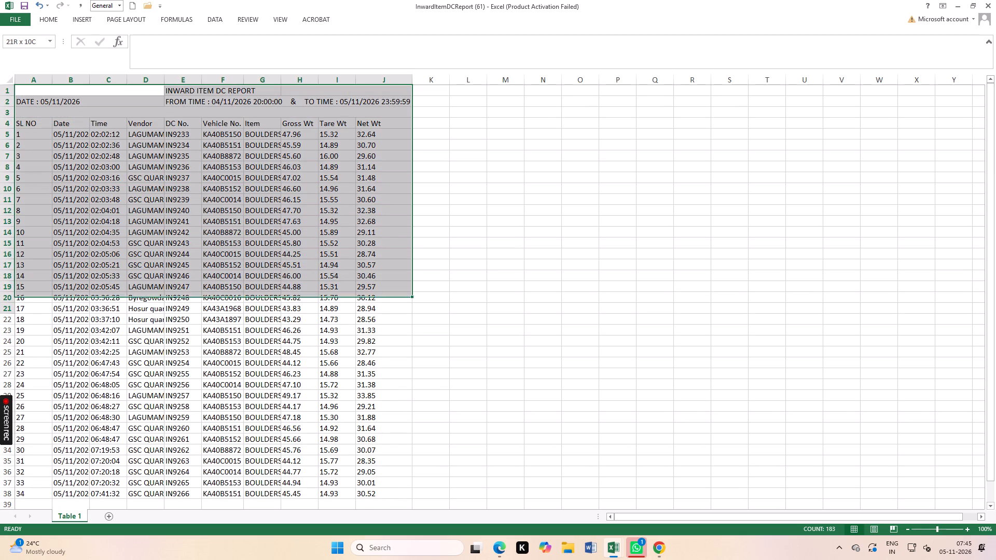
drag(267, 337, 258, 498)
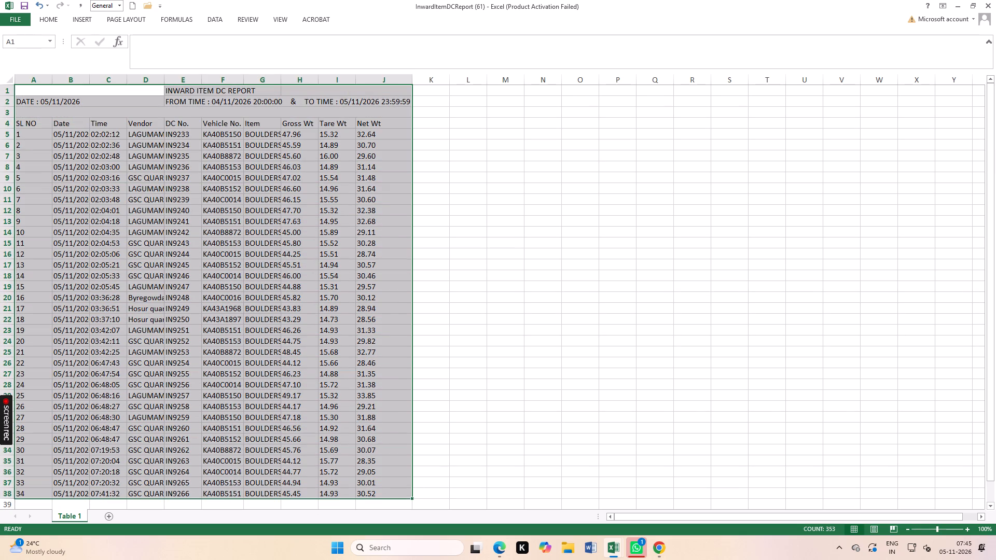
click(56, 20)
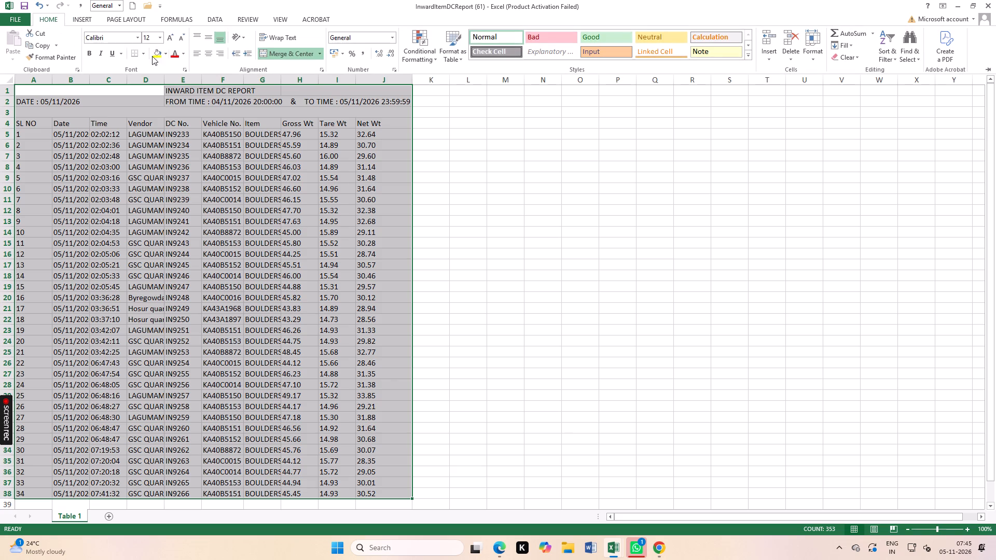
click(207, 59)
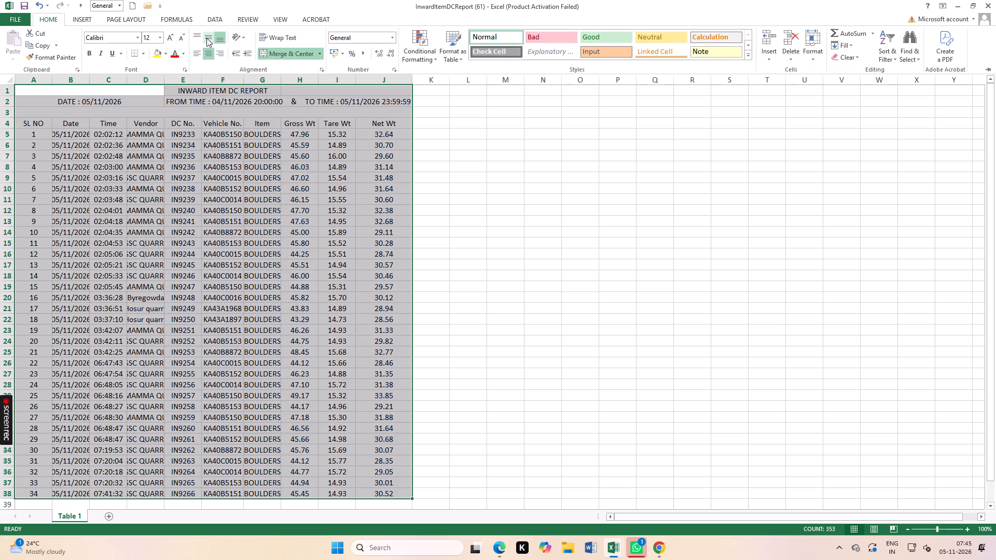
click(206, 38)
Apply all borders to the report range A1:J38.
click(142, 56)
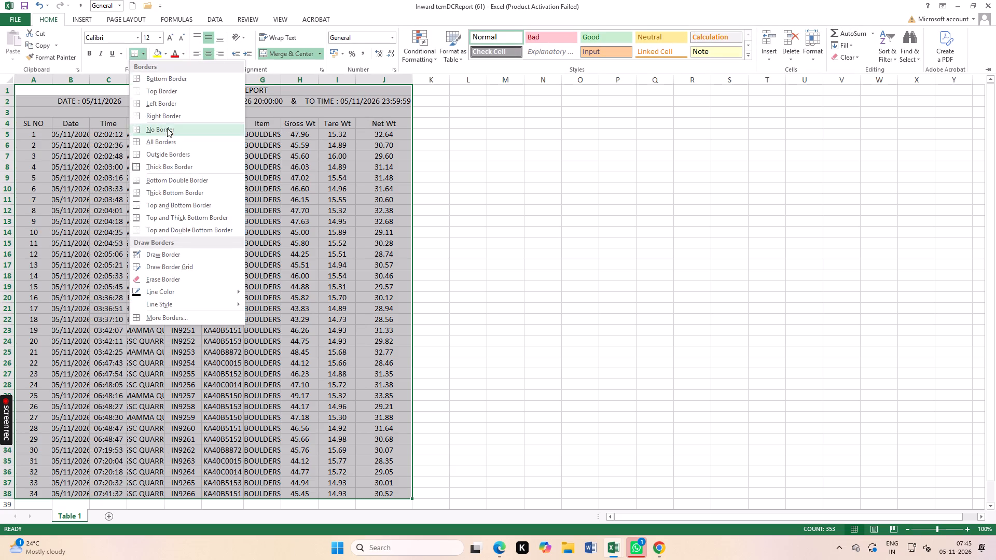
click(166, 140)
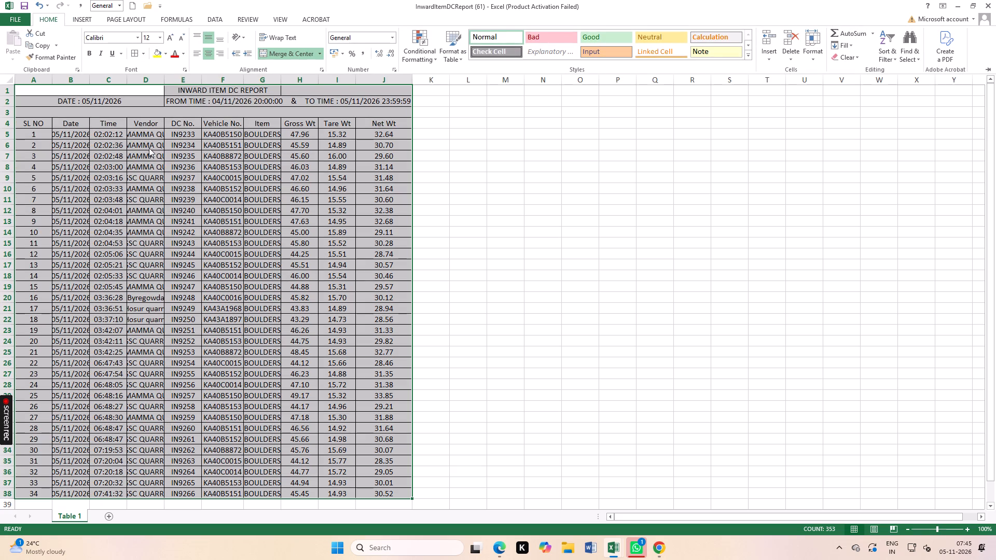
Autofit the Date, Vendor and Item columns so their full contents fit.
click(86, 78)
click(88, 77)
double_click(88, 77)
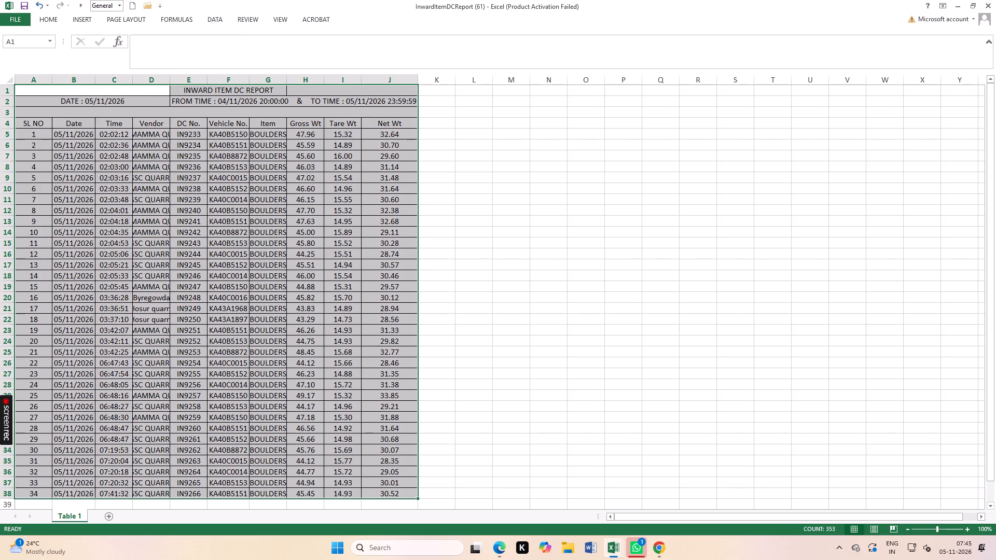
double_click(171, 80)
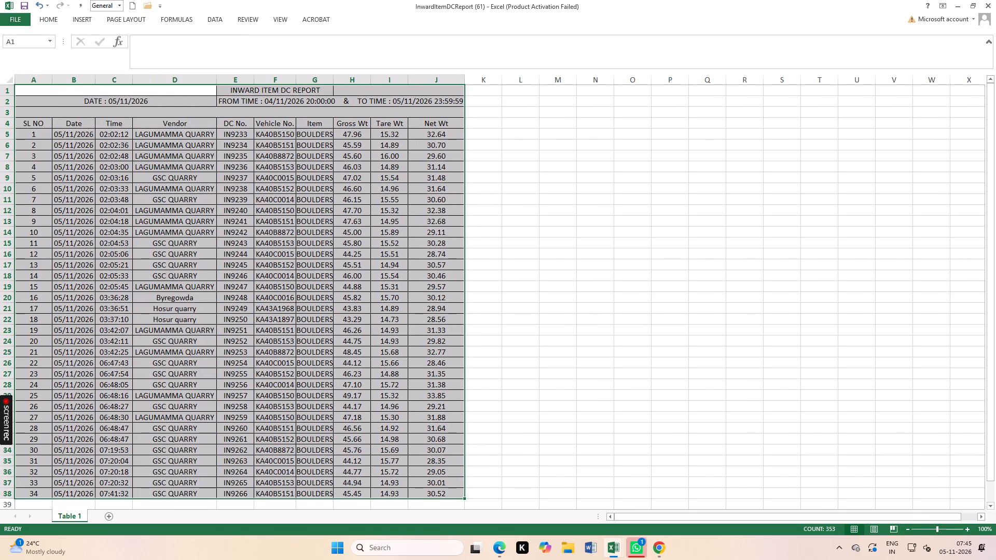
double_click(333, 78)
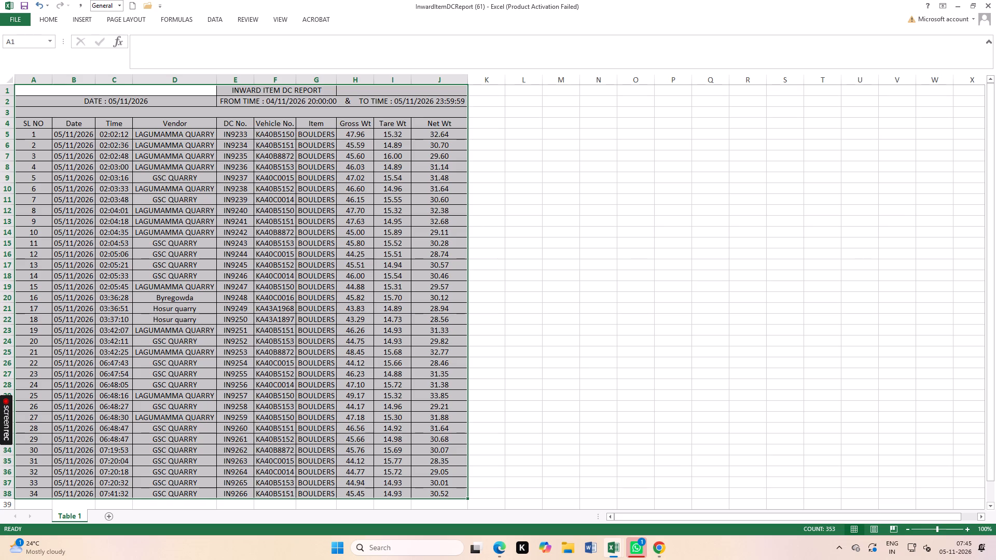
scroll(430, 281, down, 3)
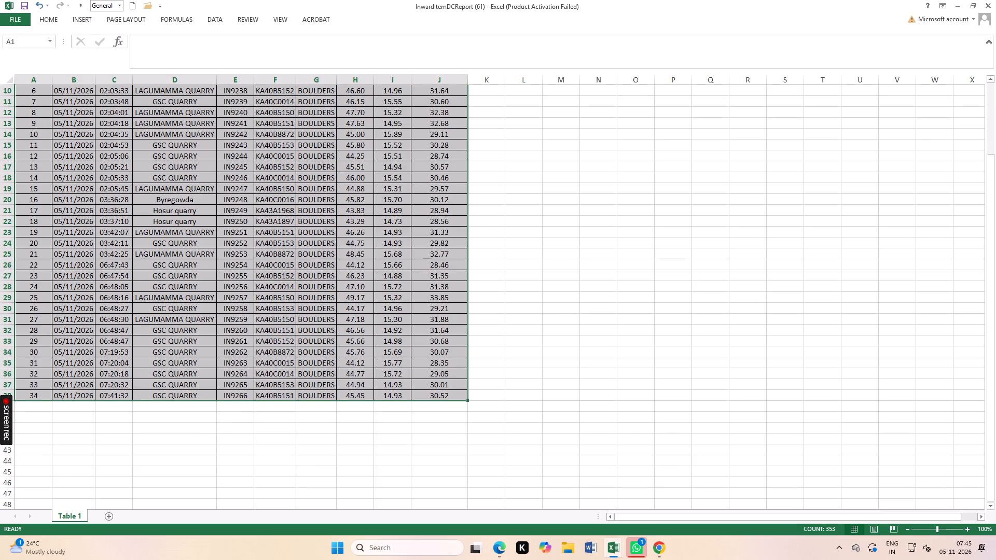
scroll(411, 312, up, 6)
scroll(349, 257, up, 3)
click(271, 203)
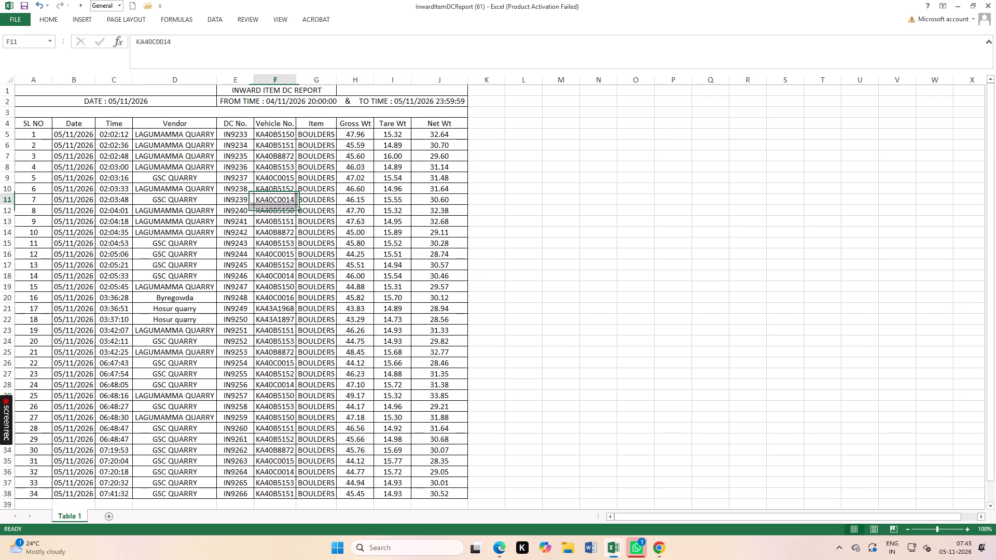
Add filters to the table's header row, A4:J4, from SL NO to Net Wt.
drag(34, 124, 246, 125)
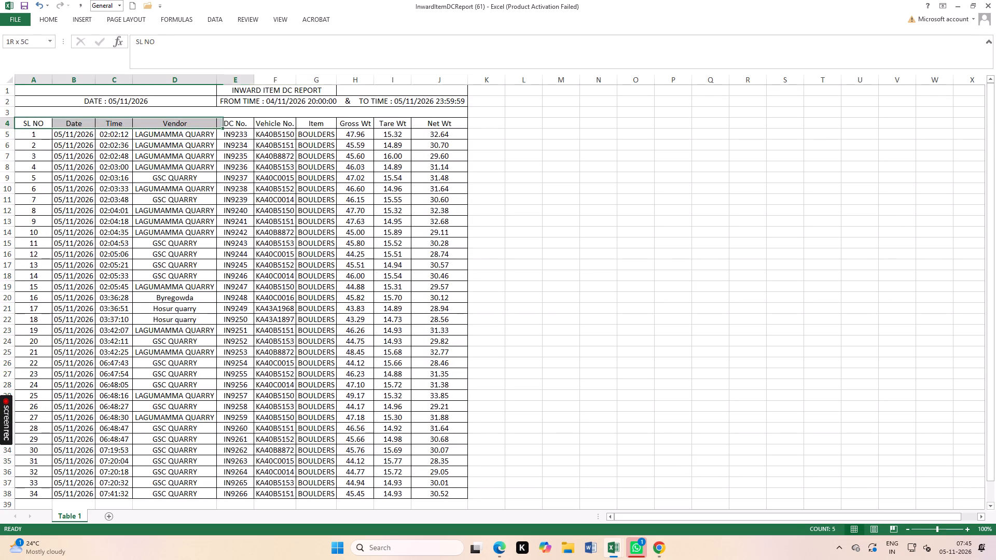
drag(246, 125, 466, 126)
click(437, 169)
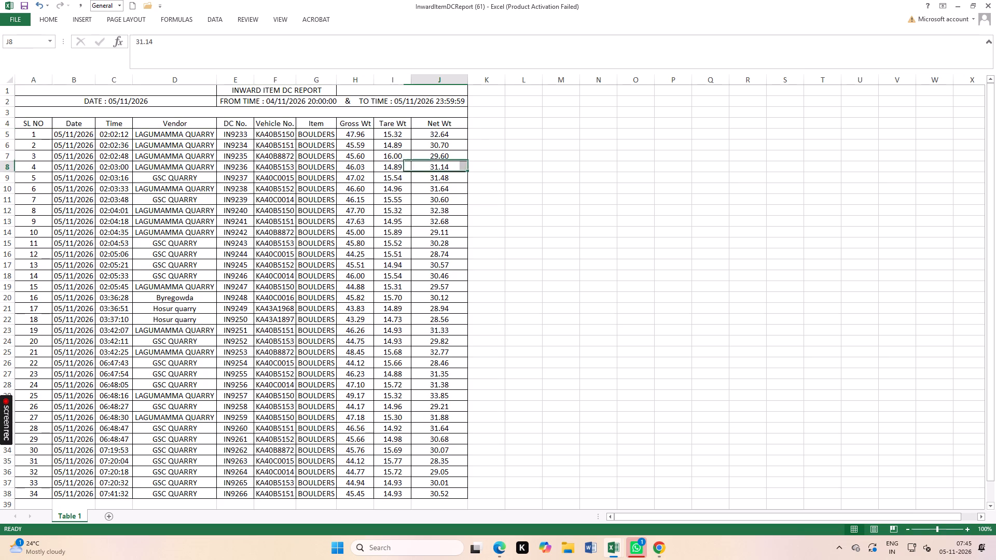
drag(25, 123, 355, 129)
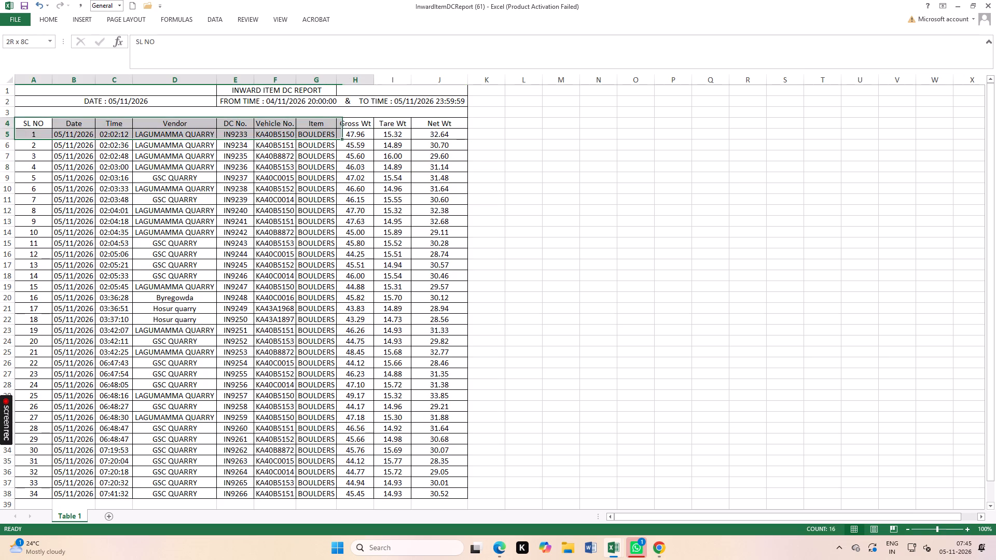
drag(355, 129, 425, 123)
click(50, 21)
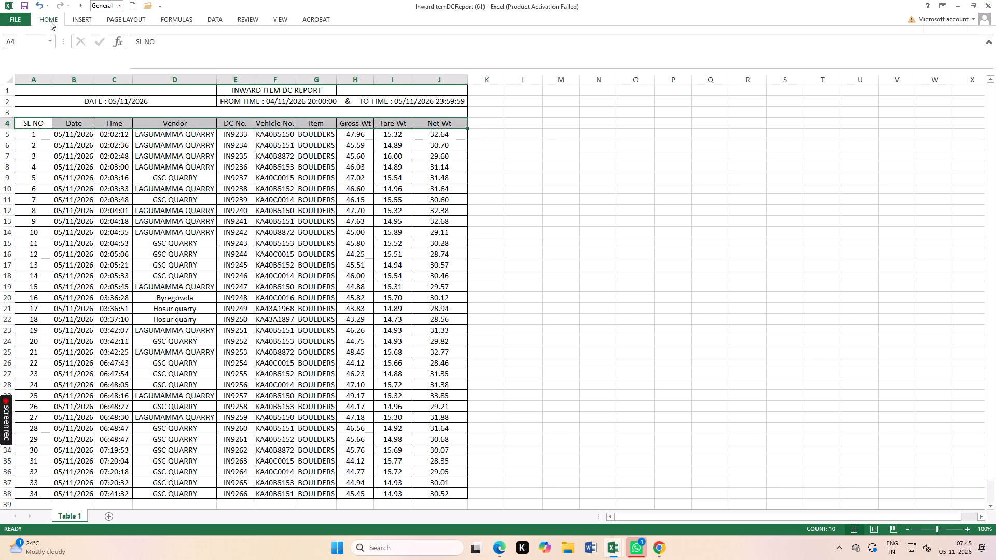
click(885, 59)
click(897, 106)
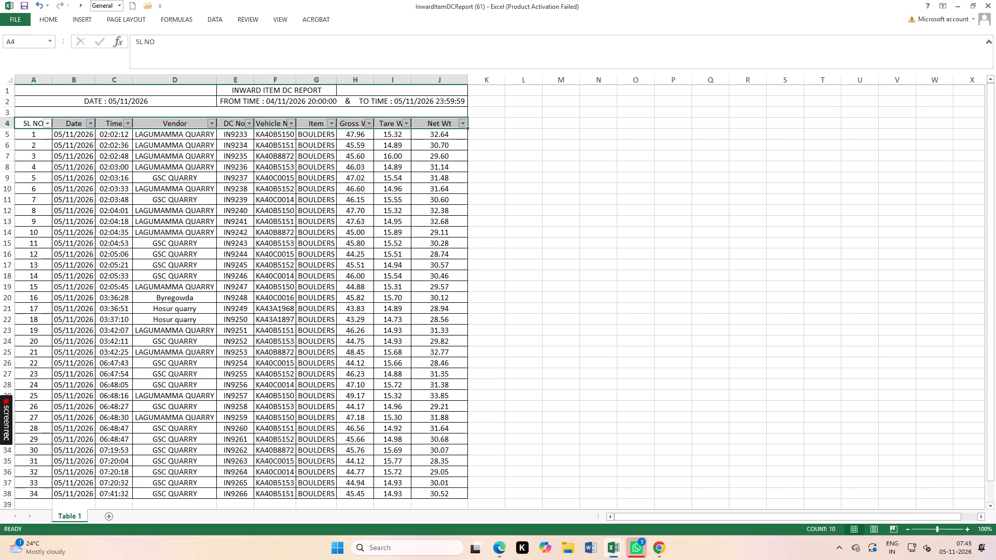
Filter the Vendor column to only GSC QUARRY.
click(208, 124)
click(133, 226)
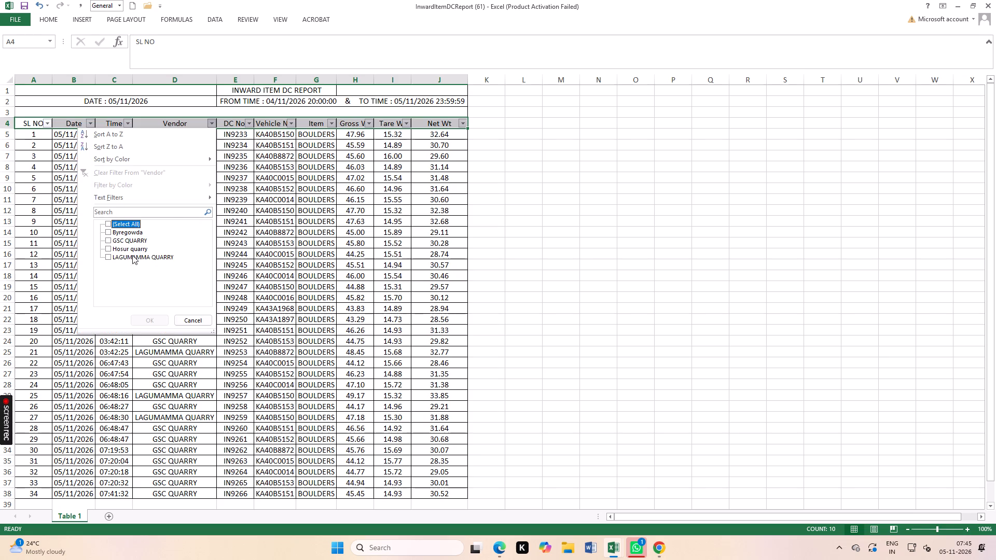
click(122, 240)
click(135, 317)
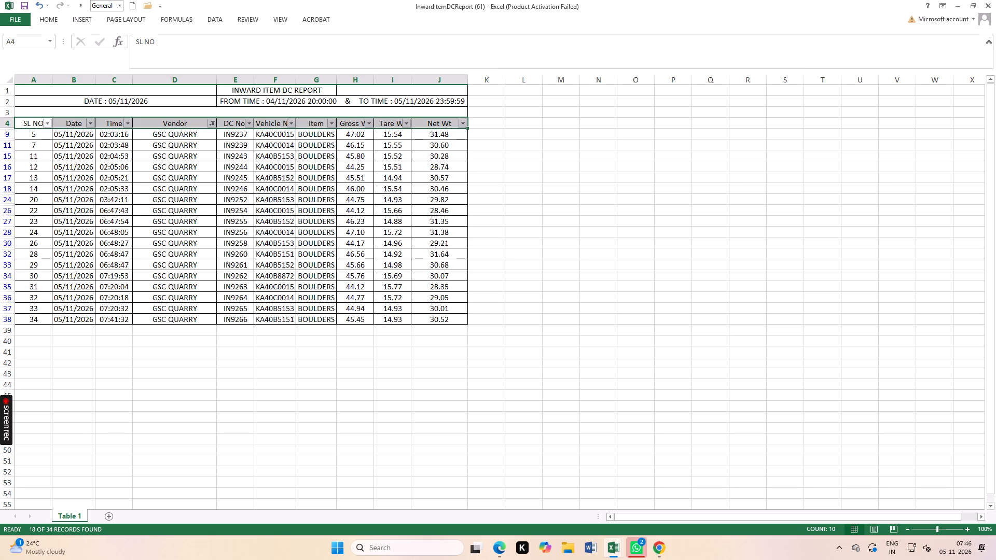
Replace the filtered Net Wt values with gross minus tare, entering =H9-I9 in J9 and filling it down to J38.
click(459, 134)
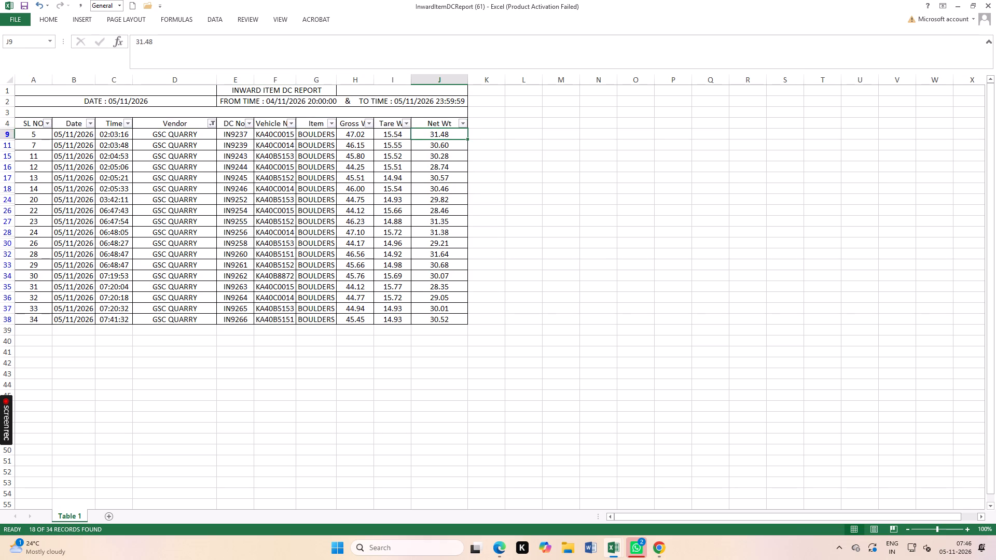
key(equal)
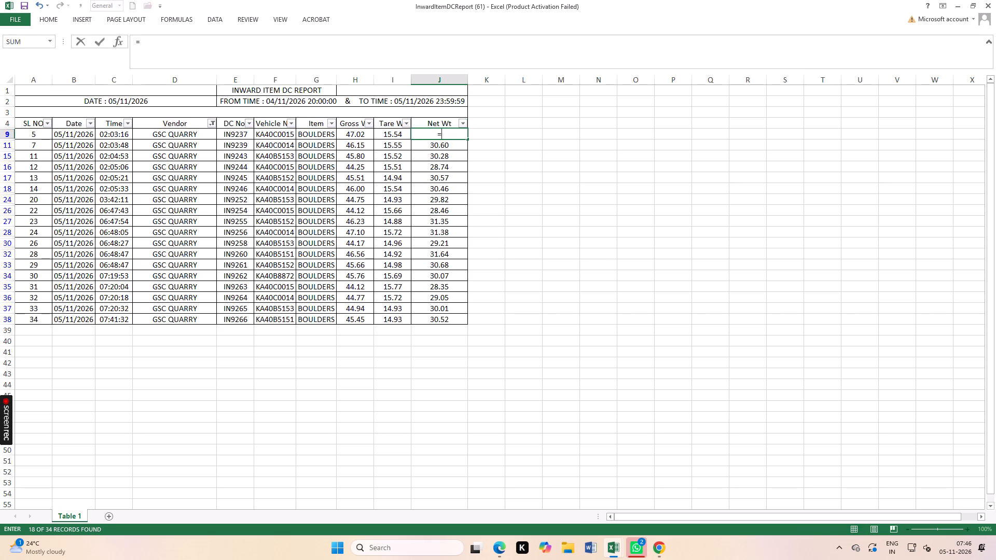
click(363, 137)
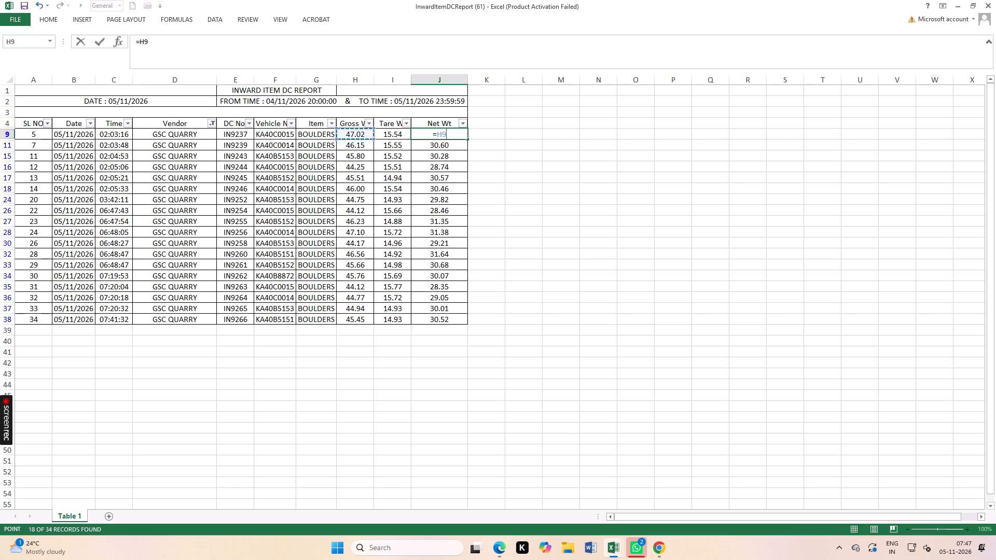
key(minus)
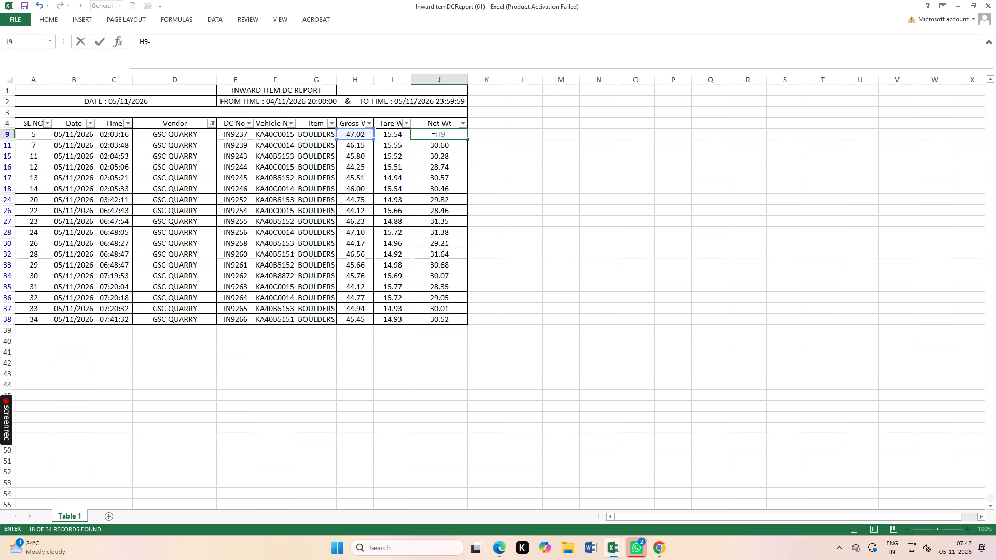
click(402, 135)
key(Return)
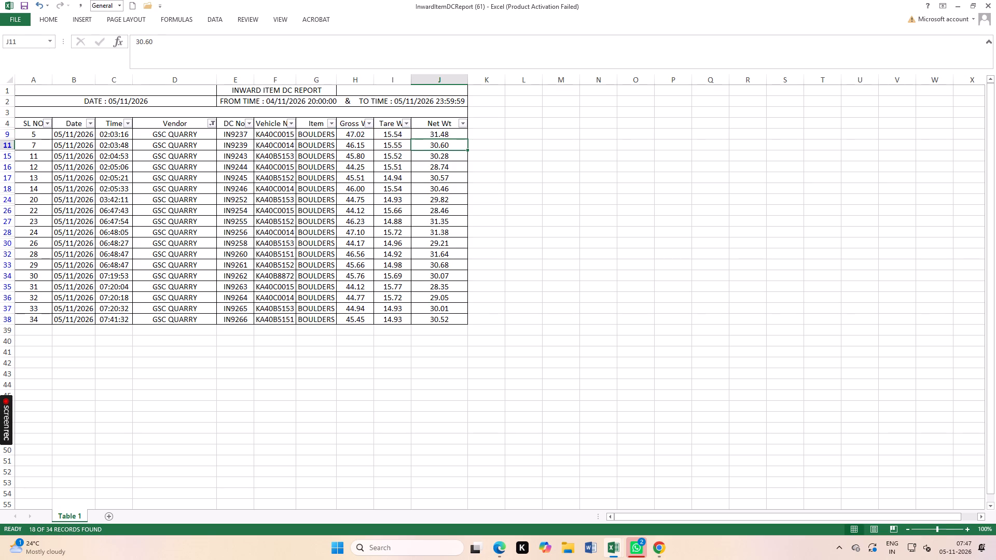
click(450, 131)
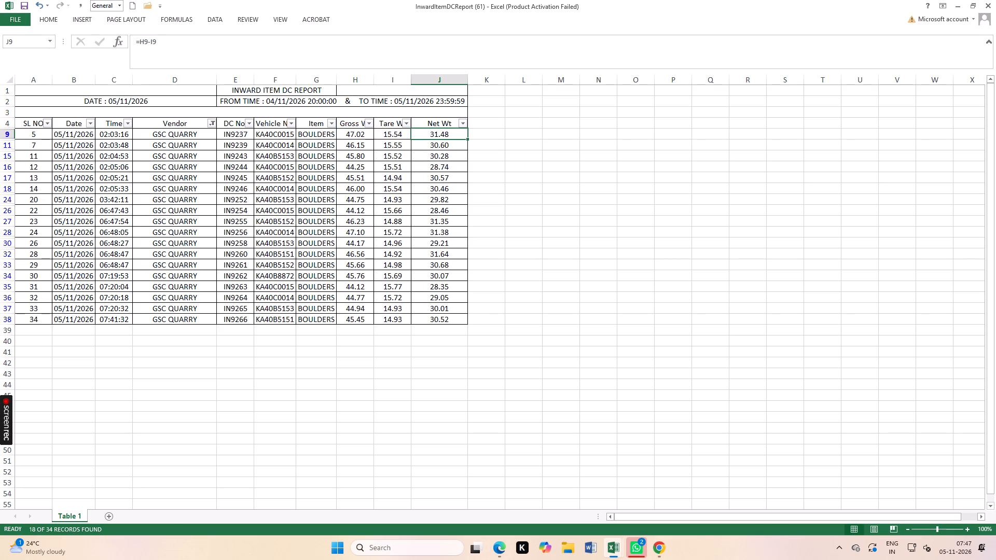
double_click(468, 139)
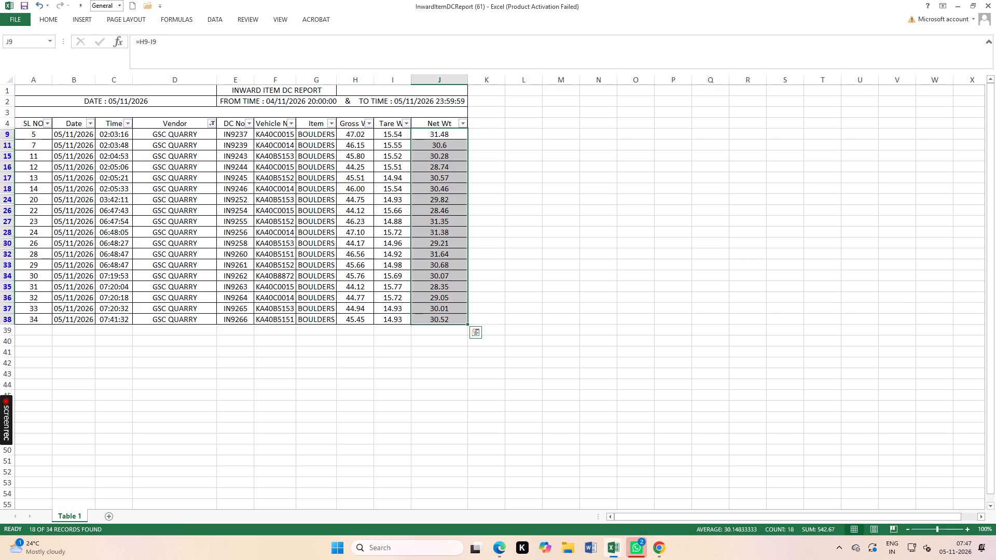
Total the filtered Net Wt column in J39 with =SUBTOTAL(9,J9:J38).
click(449, 356)
click(446, 331)
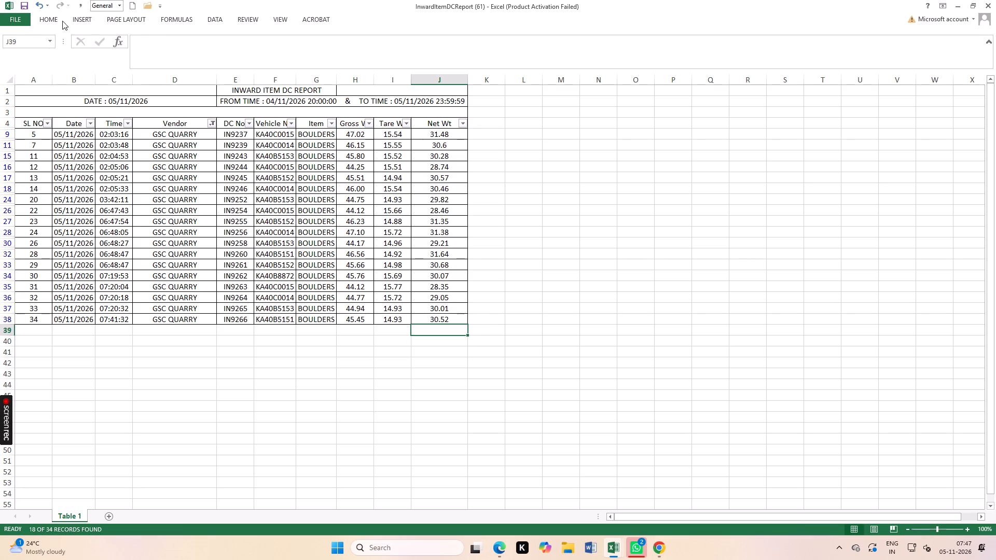
click(54, 17)
click(851, 38)
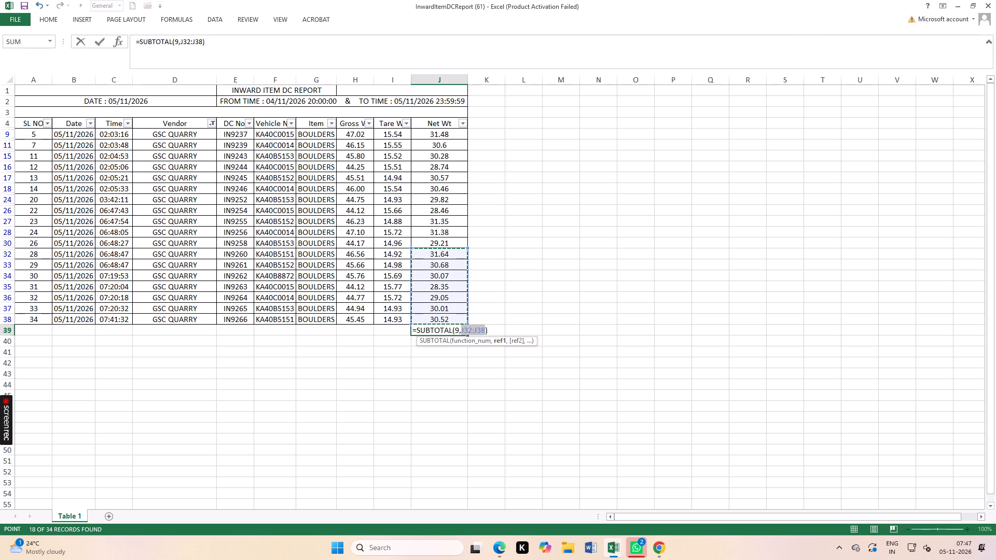
drag(467, 250, 450, 130)
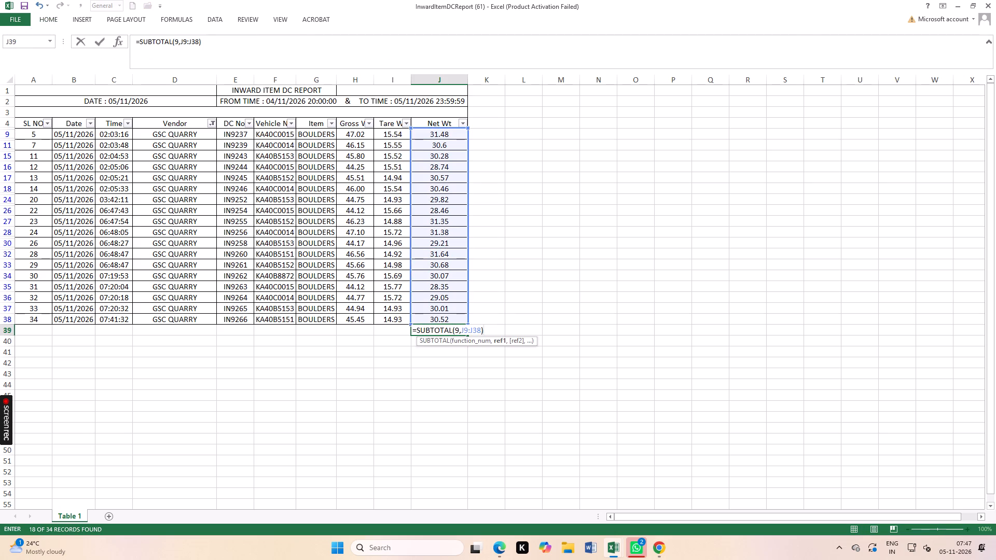
key(Return)
click(453, 380)
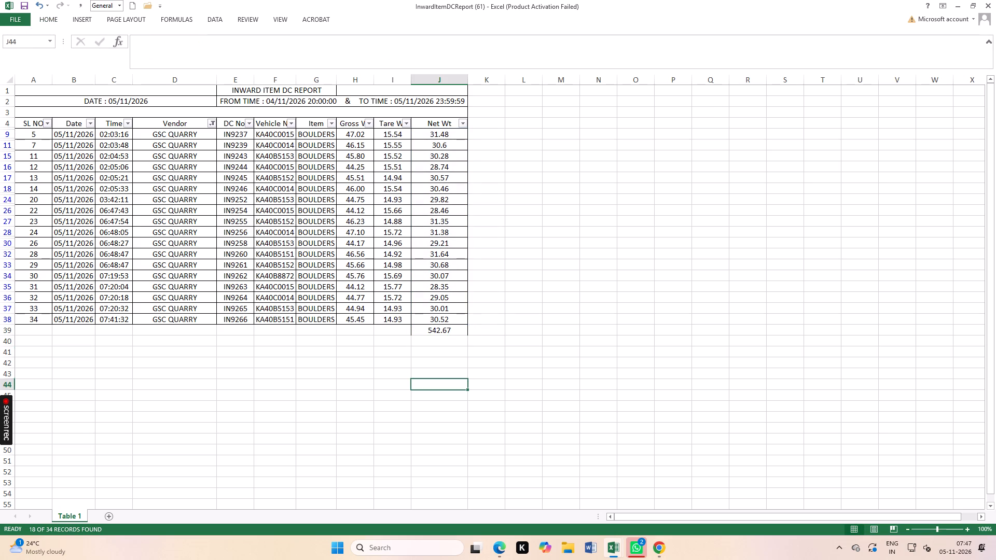
Enter the label TON in I39, beside the net weight total.
click(391, 331)
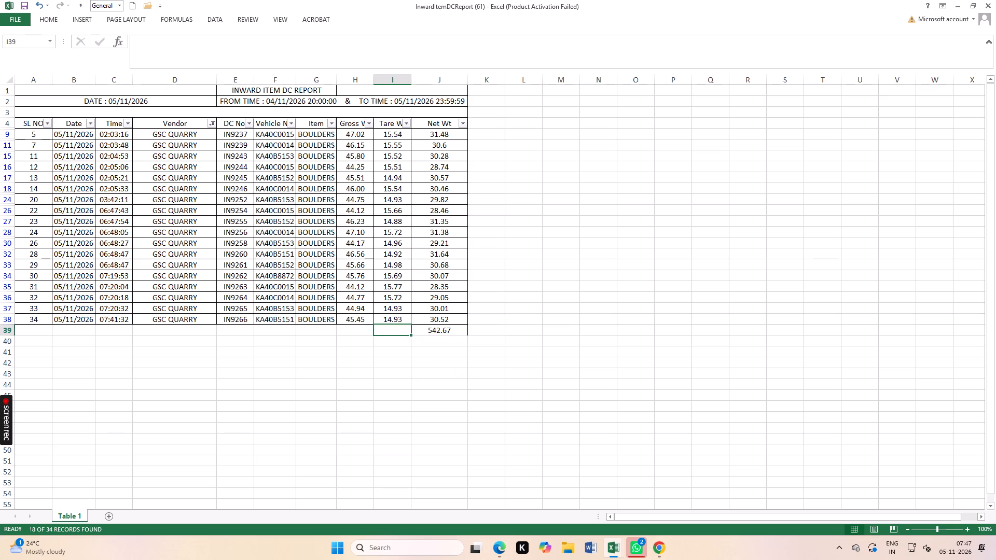
text(TON)
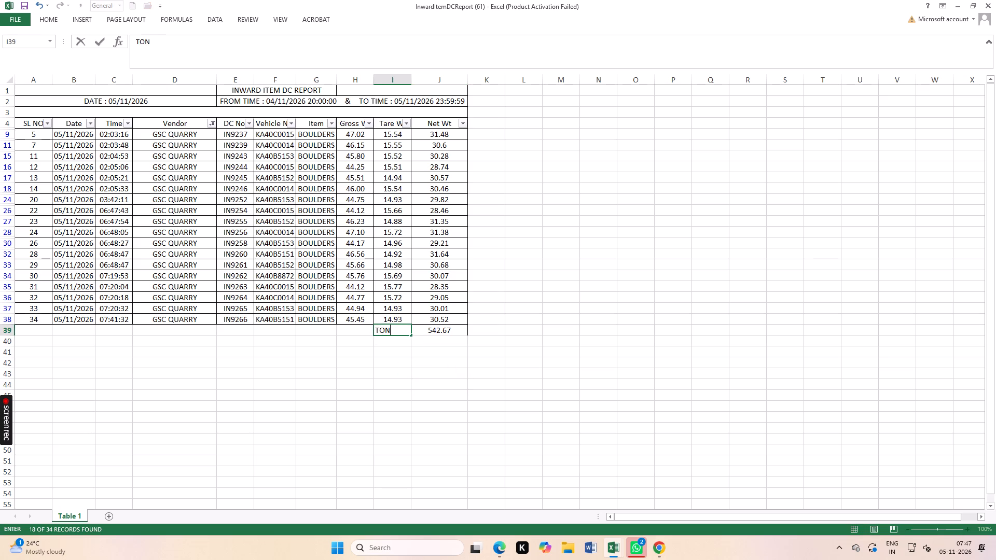
click(467, 374)
Apply borders and bold formatting to the TON label and net weight total in I39:J39.
drag(389, 333, 417, 332)
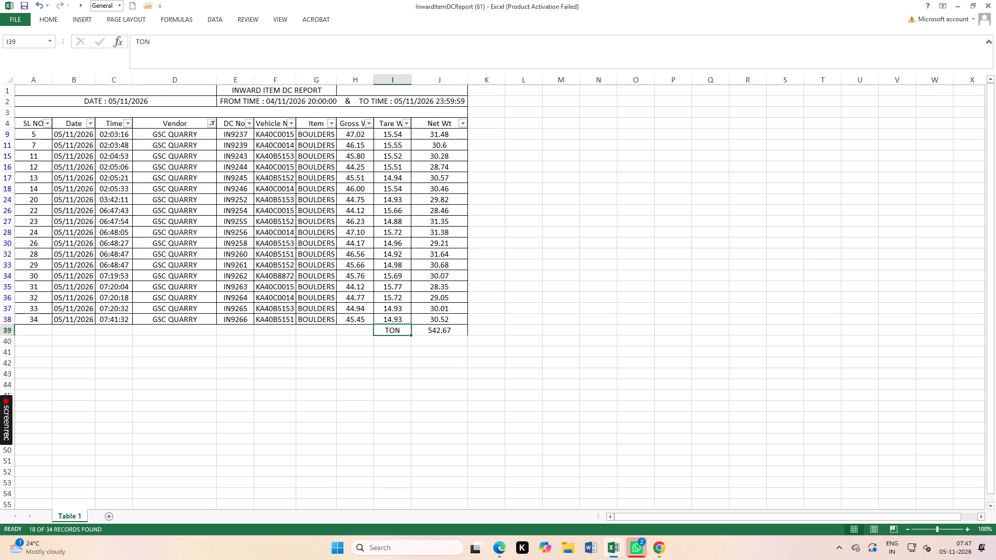
drag(417, 332, 427, 333)
click(41, 19)
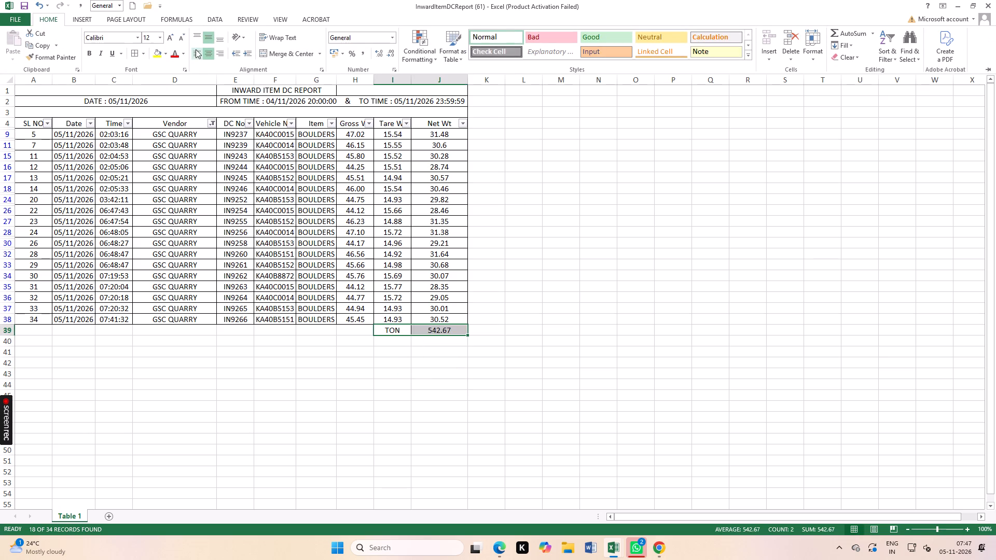
click(138, 54)
click(92, 55)
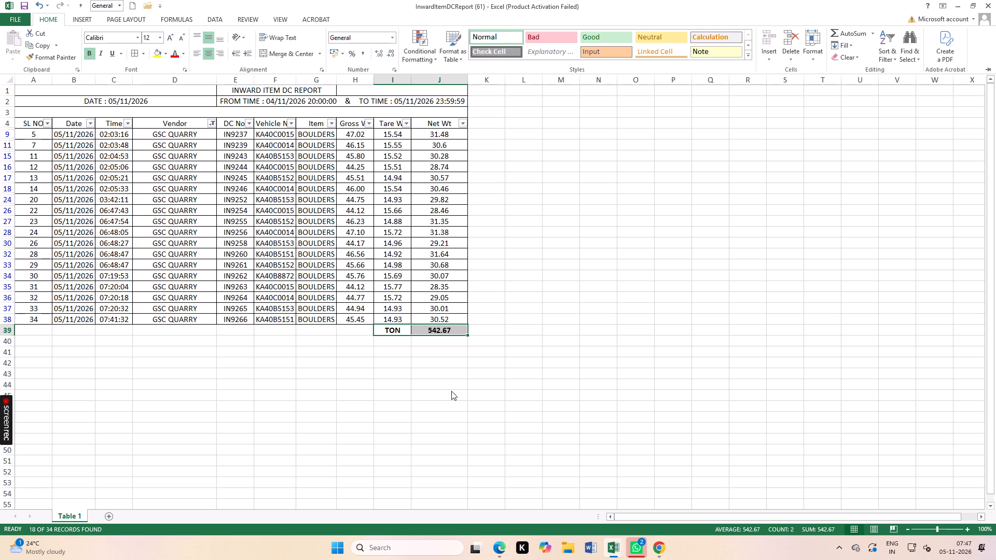
Renumber the SL NO column for the first six filtered GSC QUARRY rows (A9 to A18) as 1 to 6.
scroll(219, 377, up, 3)
click(43, 135)
key(1)
key(Return)
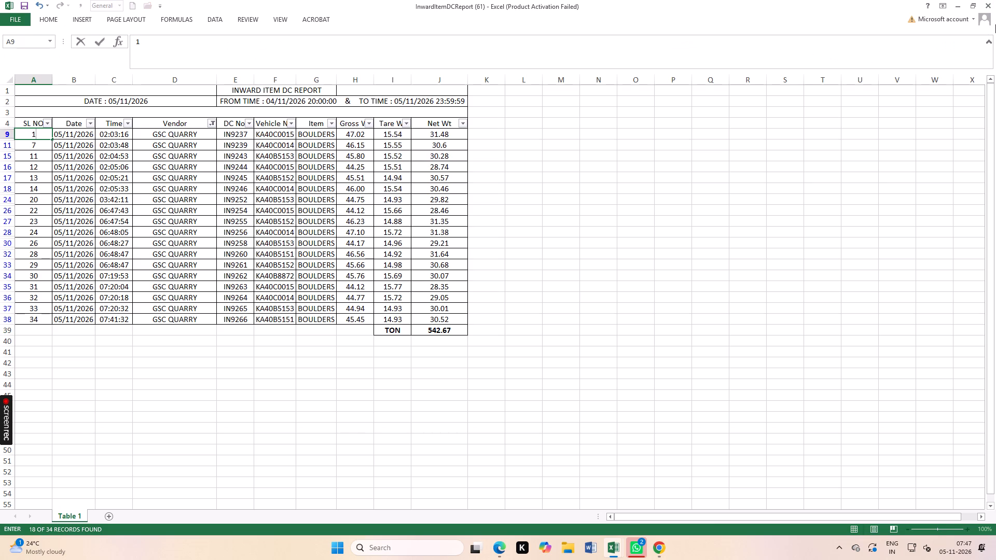
key(2)
key(Return)
key(3)
key(Return)
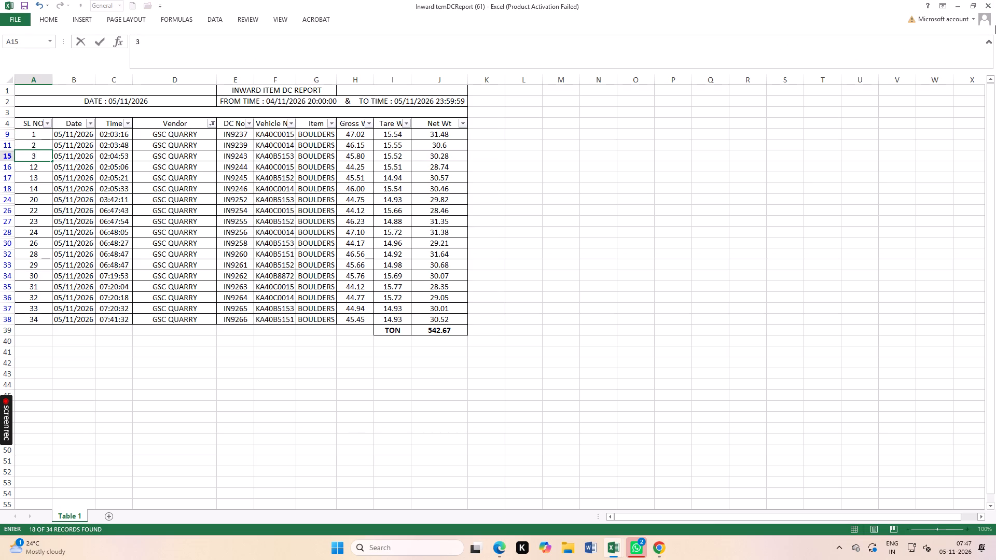
key(4)
key(Return)
key(5)
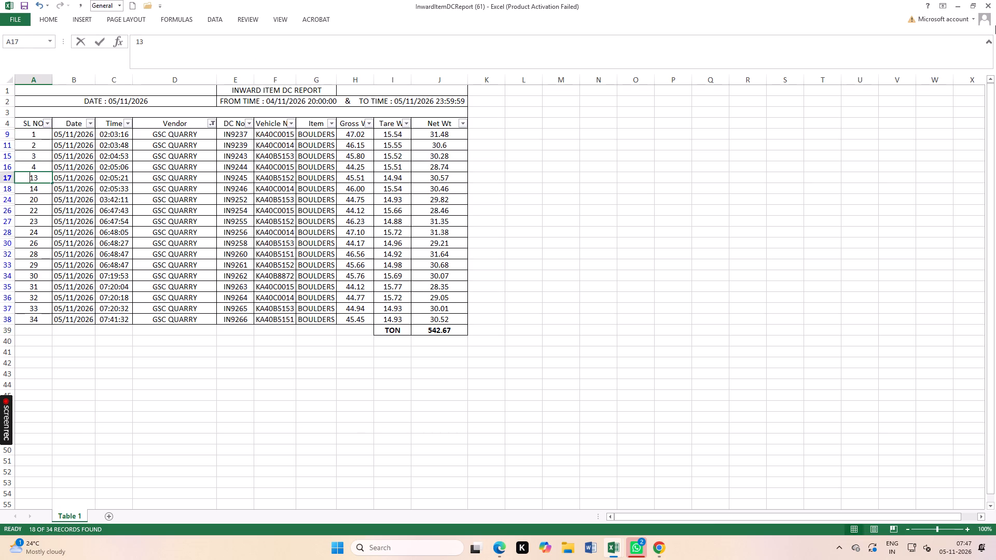
key(Return)
key(6)
key(Return)
Continue the SL NO numbering with 7 to 12 in the next six filtered rows, A24 to A32.
key(7)
key(Return)
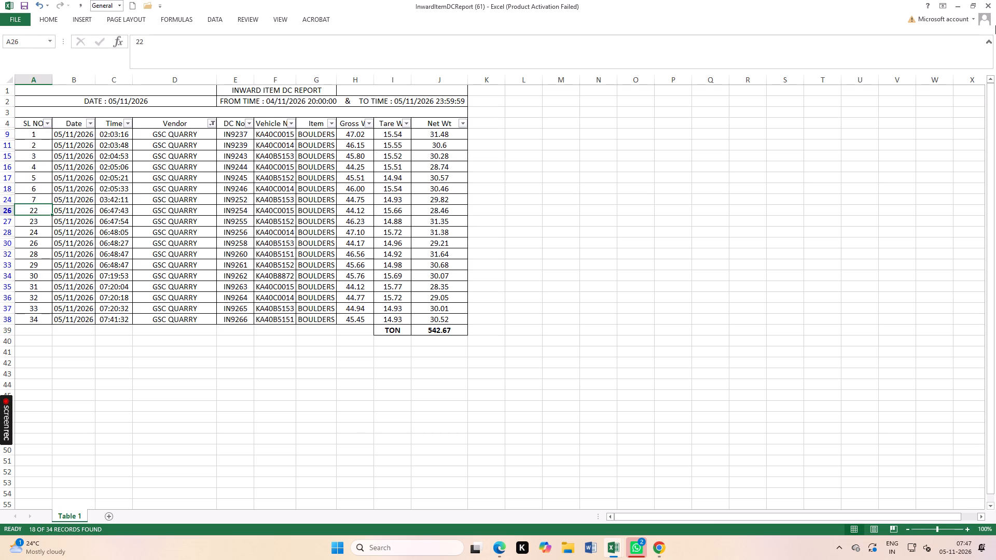
key(8)
key(Return)
key(1)
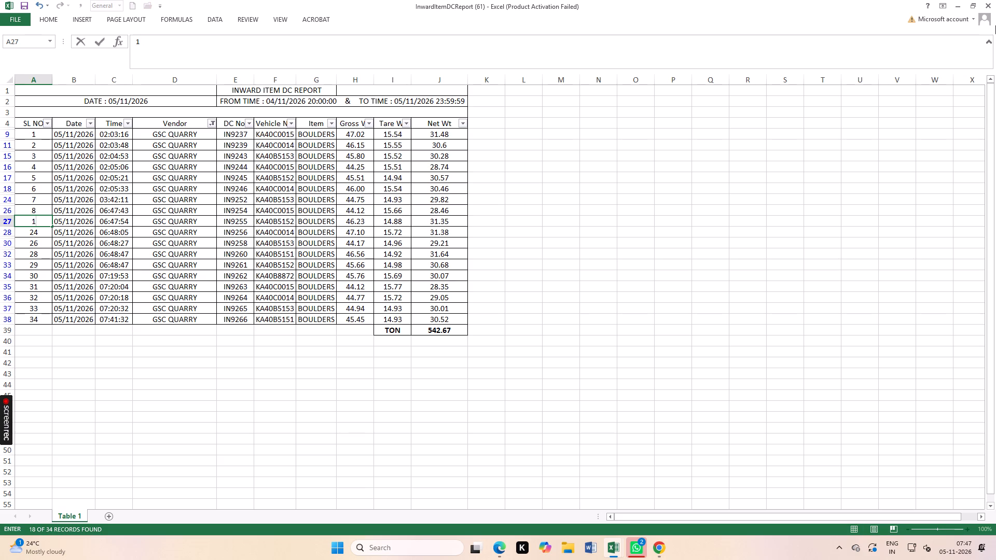
key(BackSpace)
key(9)
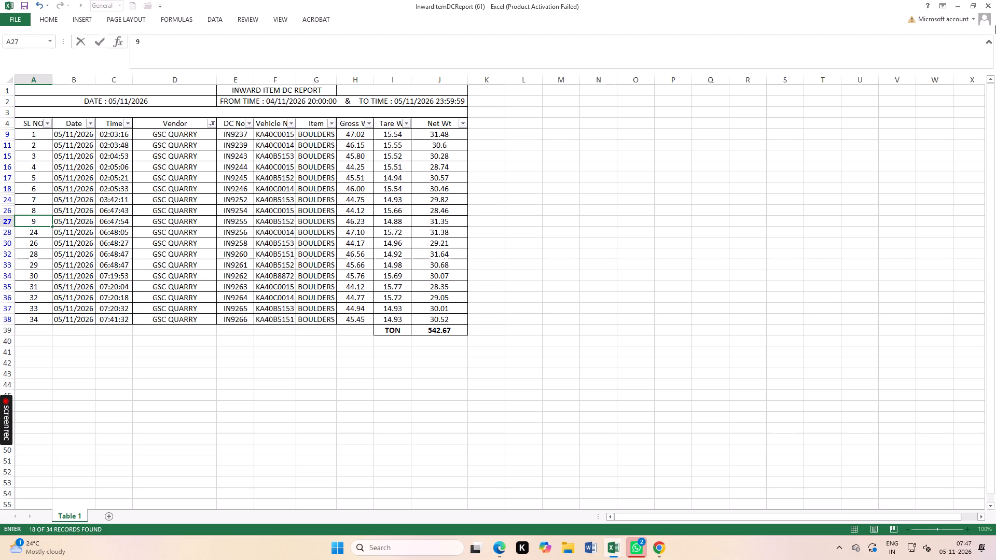
key(Return)
text(10)
key(Return)
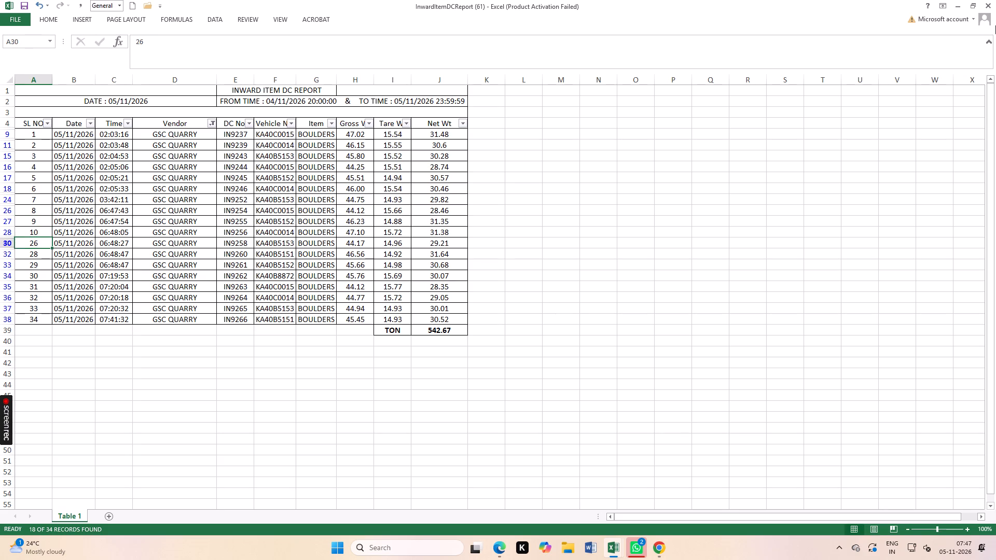
text(11)
key(Return)
text(12)
key(Return)
Complete the SL NO numbering with 13 to 18 in the last six filtered rows, A33 to A38.
text(13)
key(Return)
text(14)
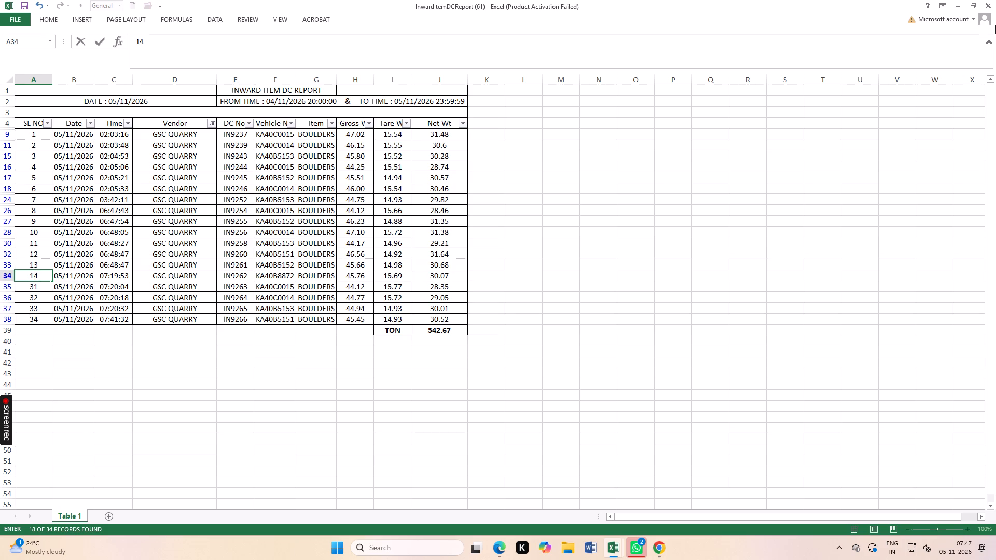
key(Return)
text(15)
key(Return)
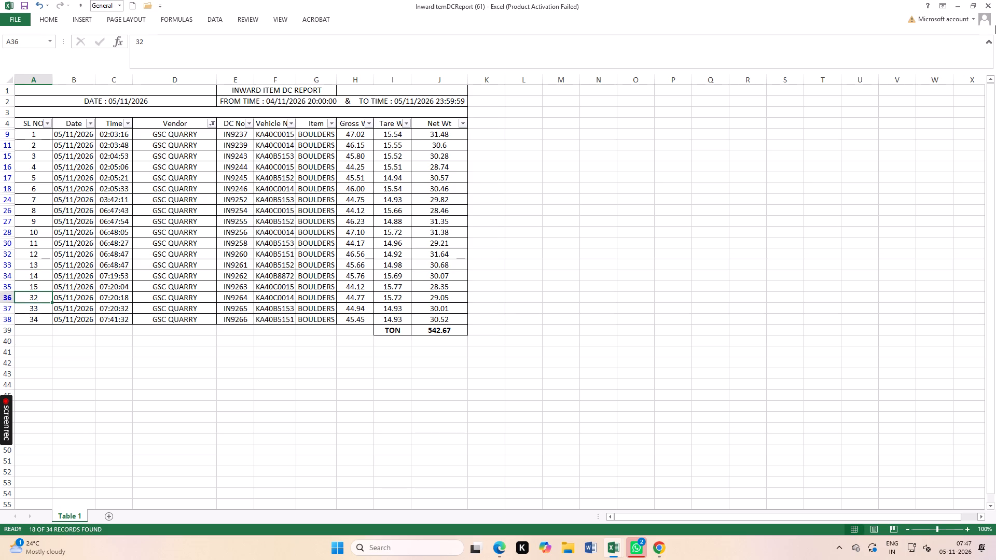
text(16)
key(Return)
text(171)
key(BackSpace)
key(Return)
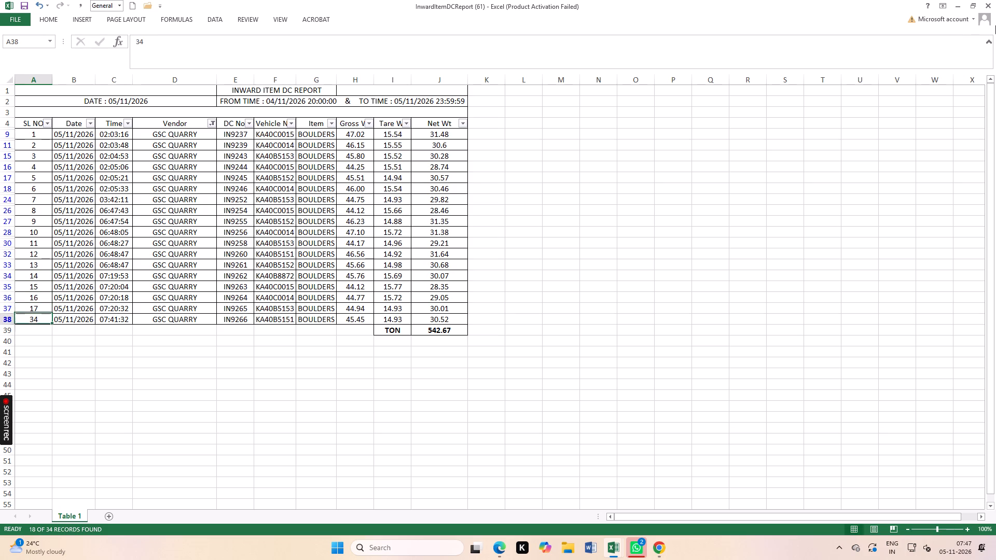
text(18)
key(Return)
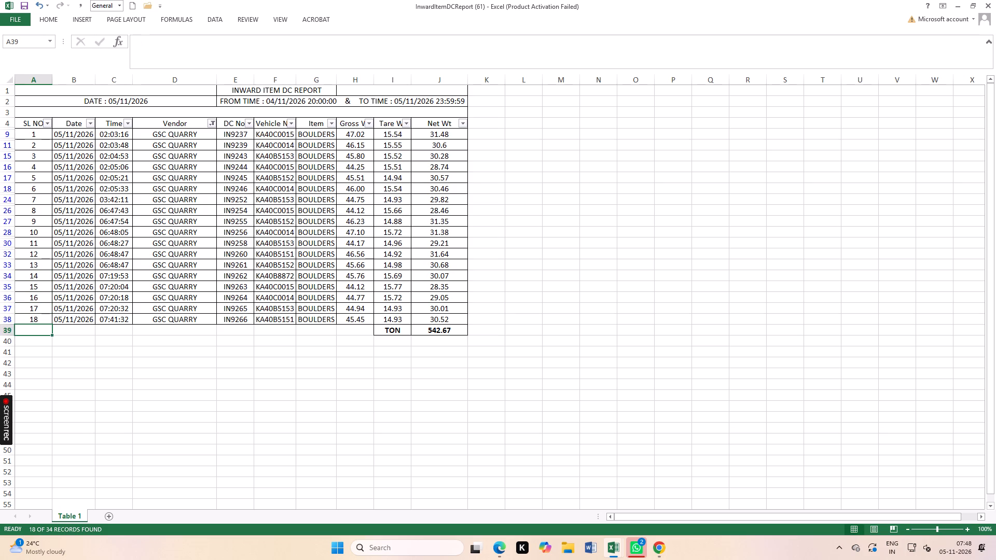
click(199, 444)
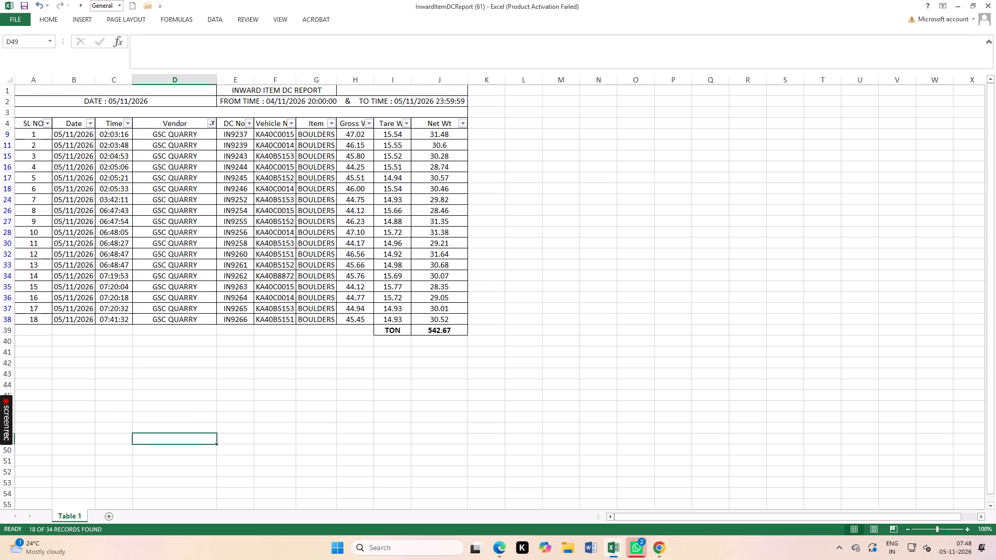
Copy the filtered inward report from the title row through the TON total row, range A1:J39.
scroll(272, 388, up, 2)
scroll(164, 415, up, 2)
drag(47, 91, 334, 331)
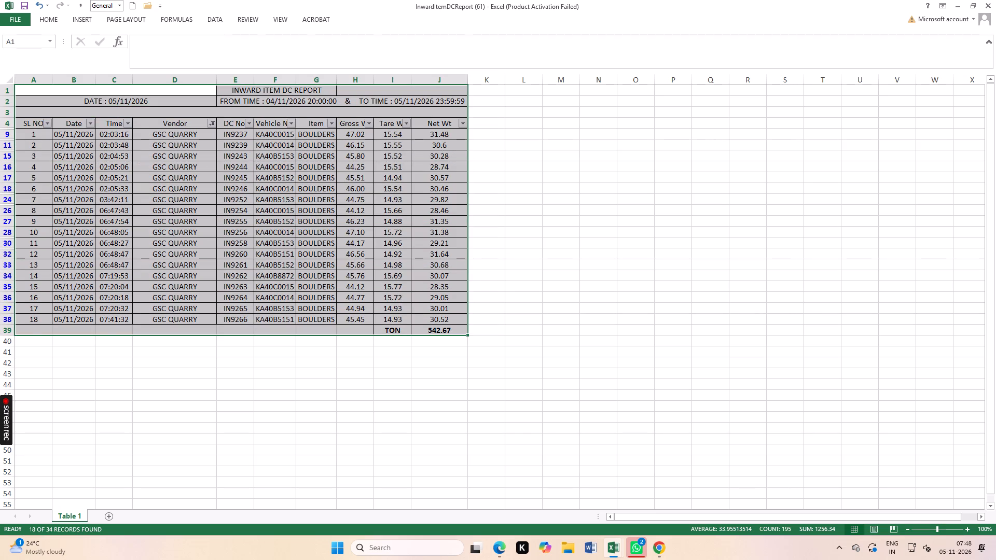
key(ctrl+c)
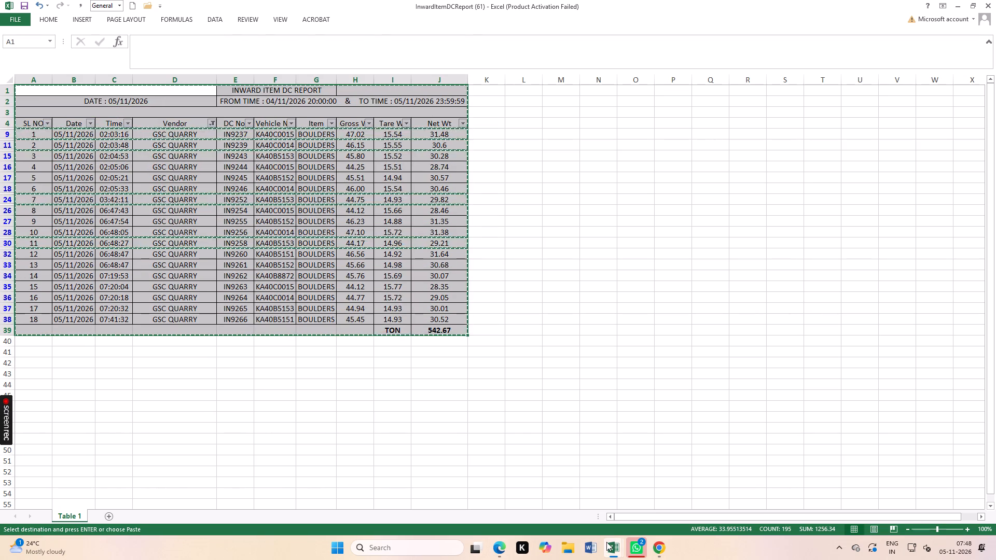
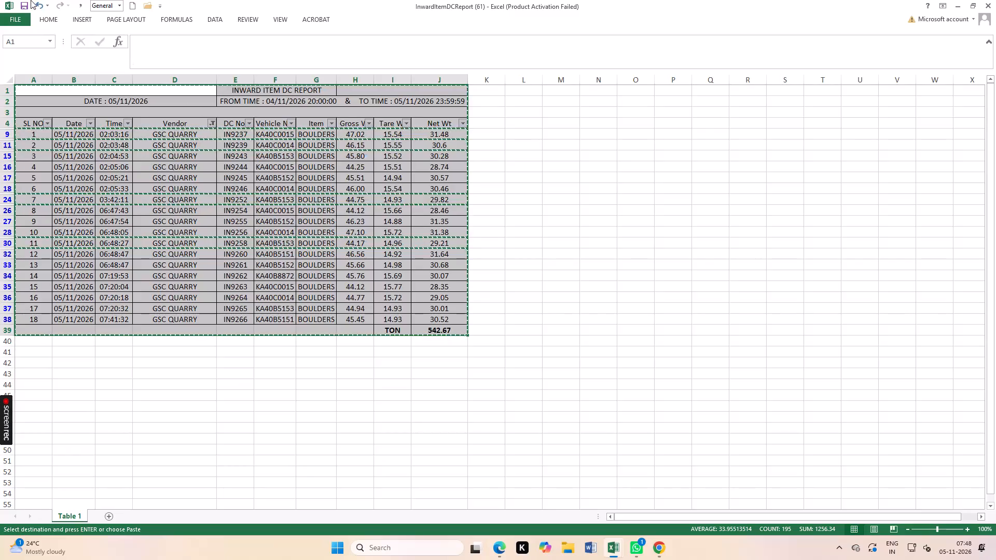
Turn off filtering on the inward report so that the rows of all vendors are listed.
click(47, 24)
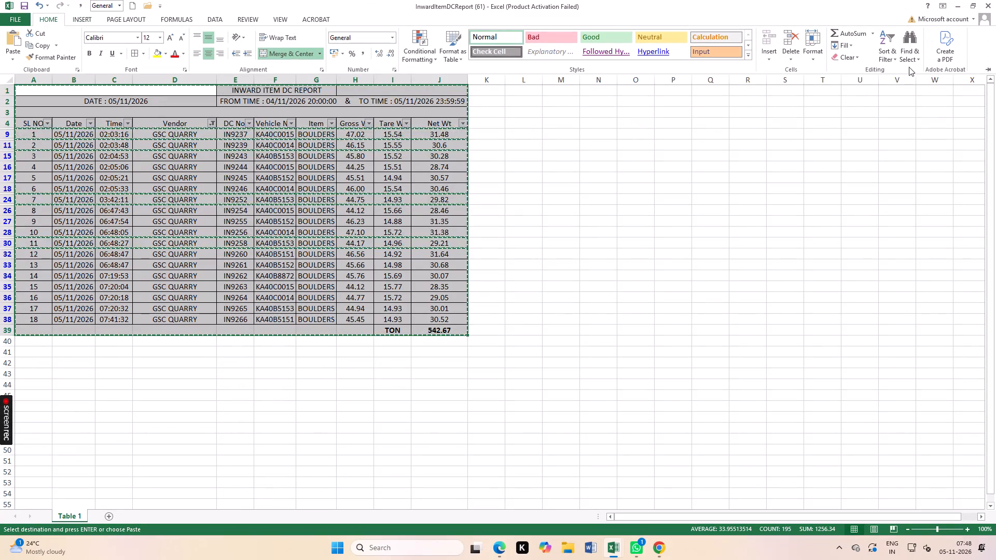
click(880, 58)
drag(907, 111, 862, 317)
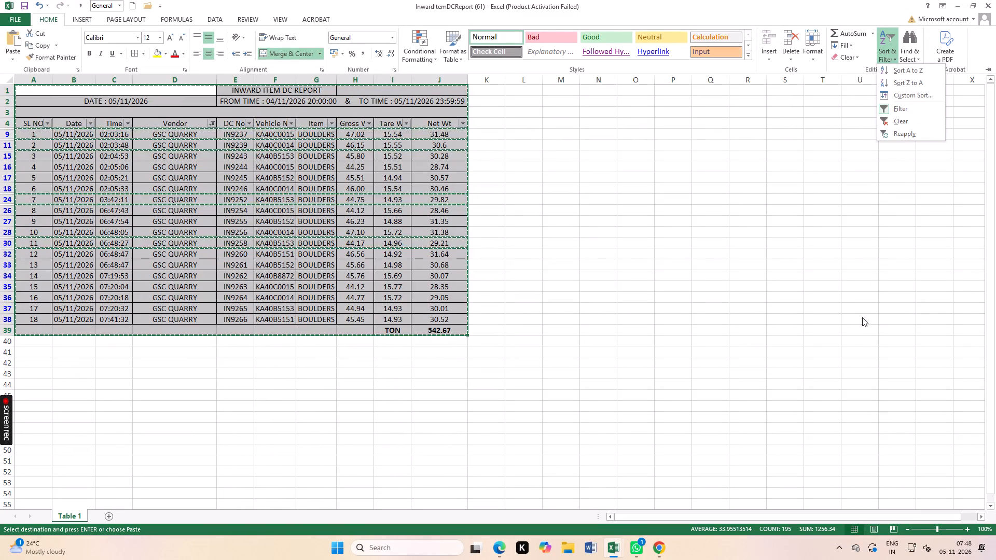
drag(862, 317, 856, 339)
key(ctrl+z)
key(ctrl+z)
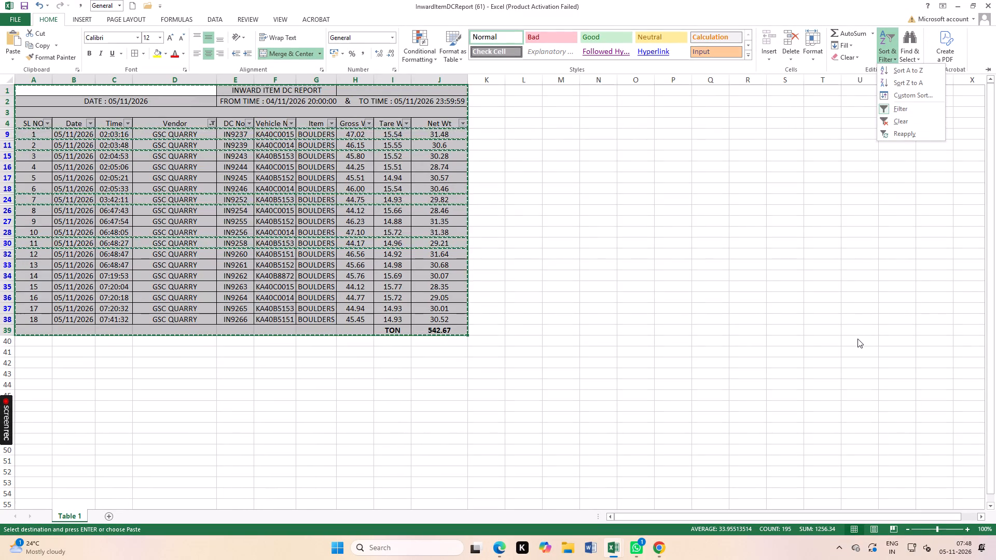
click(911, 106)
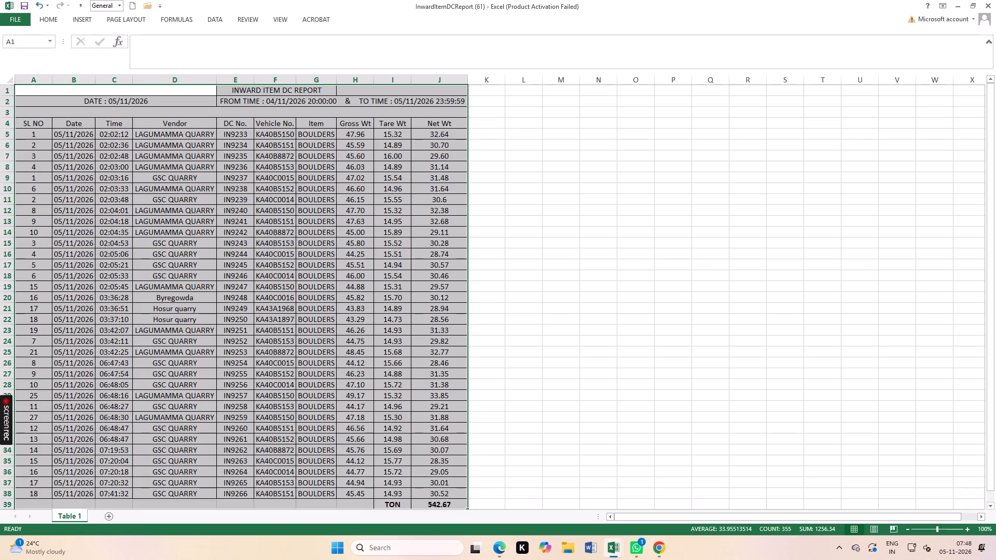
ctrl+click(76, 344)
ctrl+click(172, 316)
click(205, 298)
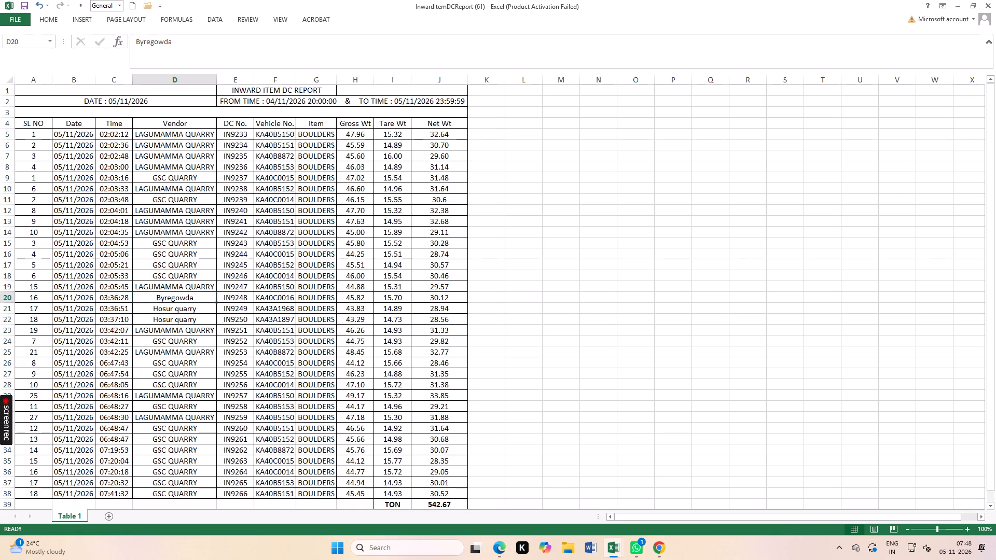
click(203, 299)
Undo the filter removal, SL NO renumbering, TON total row, net weight formulas and GSC QUARRY filter, back to the full vendor list.
key(ctrl+z)
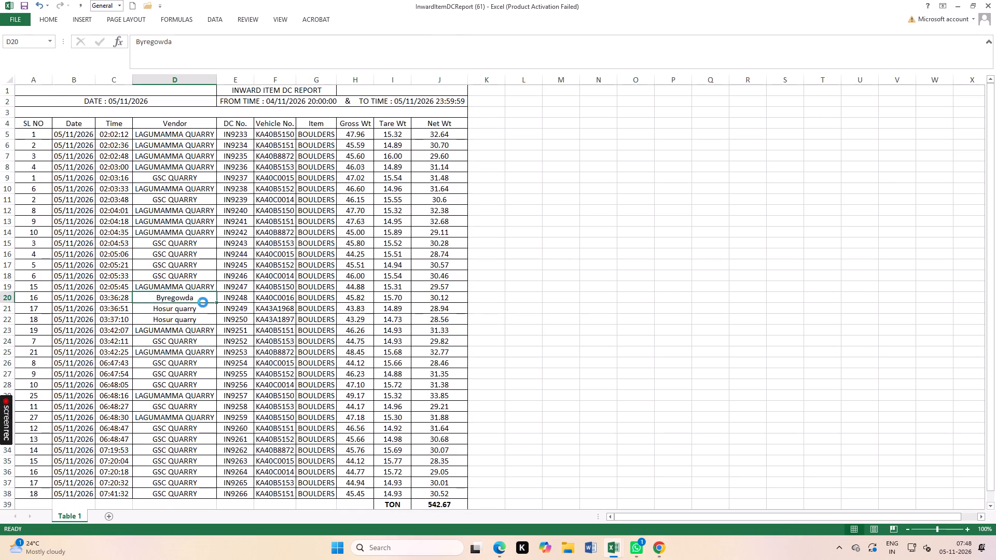
key(ctrl+z)
key(ctrl+z)
key(ctrl+z)
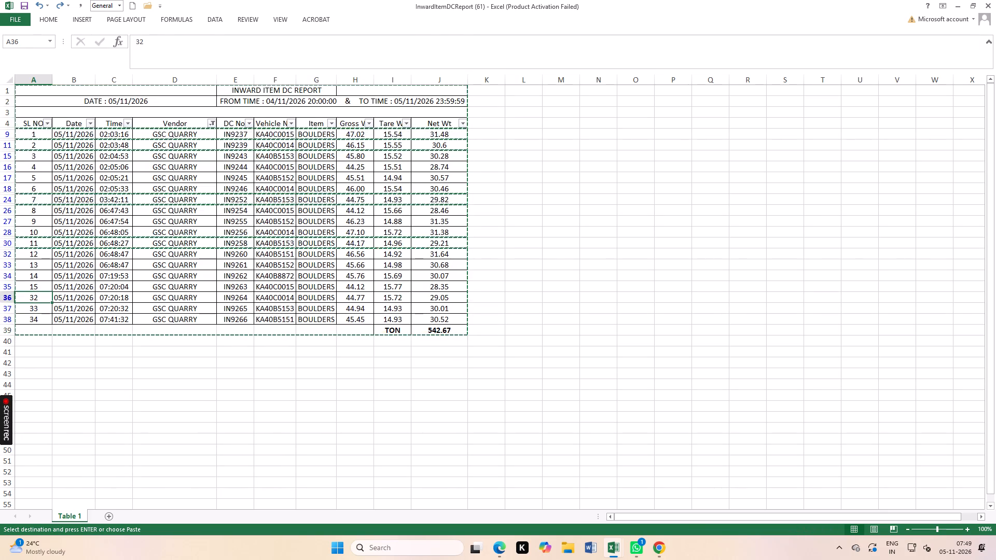
key(ctrl+z)
key(ctrl+z)
key(ctrl+z)
key(ctrl+z)
key(ctrl+z)
key(ctrl+z)
key(ctrl+z)
key(ctrl+z)
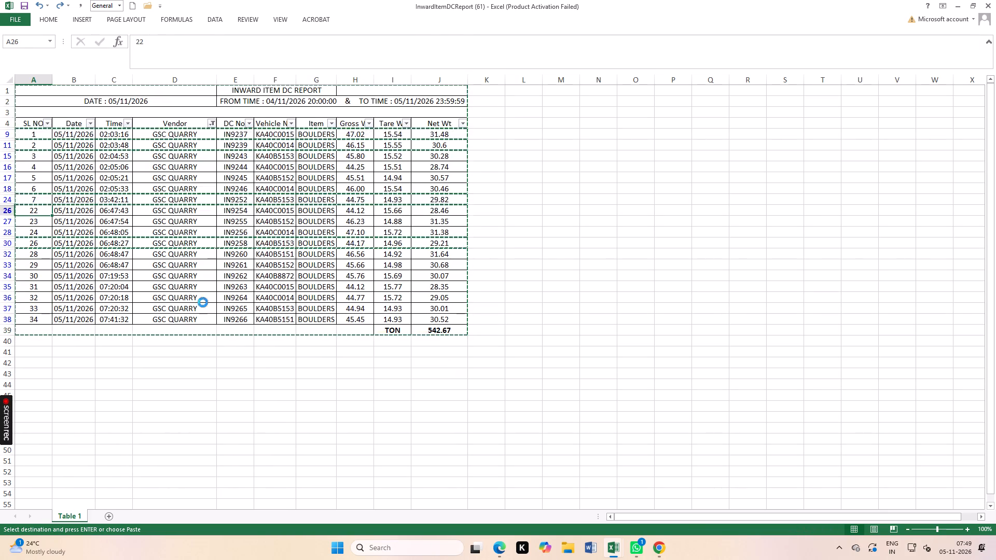
key(ctrl+z)
key(ctrl+z)
key(ctrl+z)
key(ctrl+z)
key(ctrl+z)
key(ctrl+z)
key(ctrl+z)
key(ctrl+z)
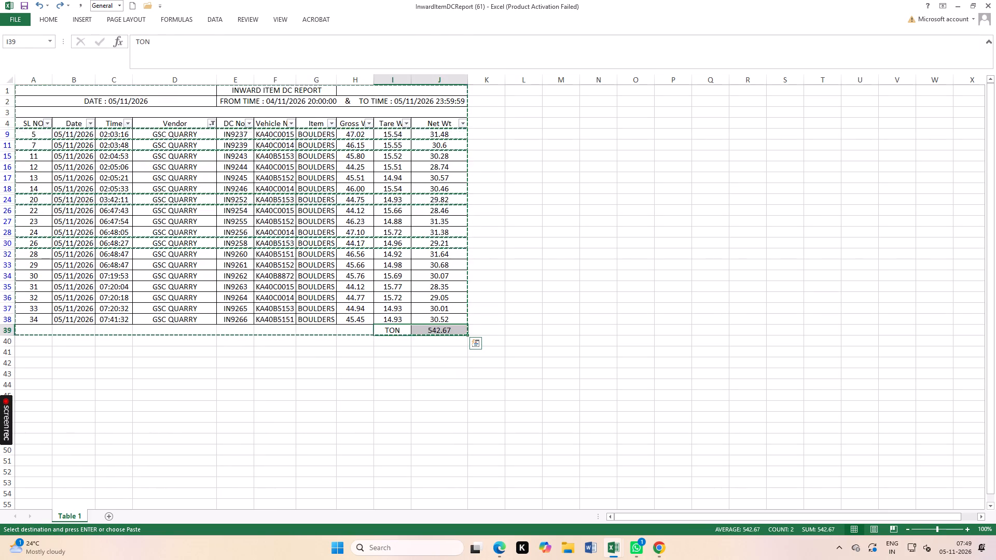
key(ctrl+z)
key(ctrl+z)
key(ctrl+z)
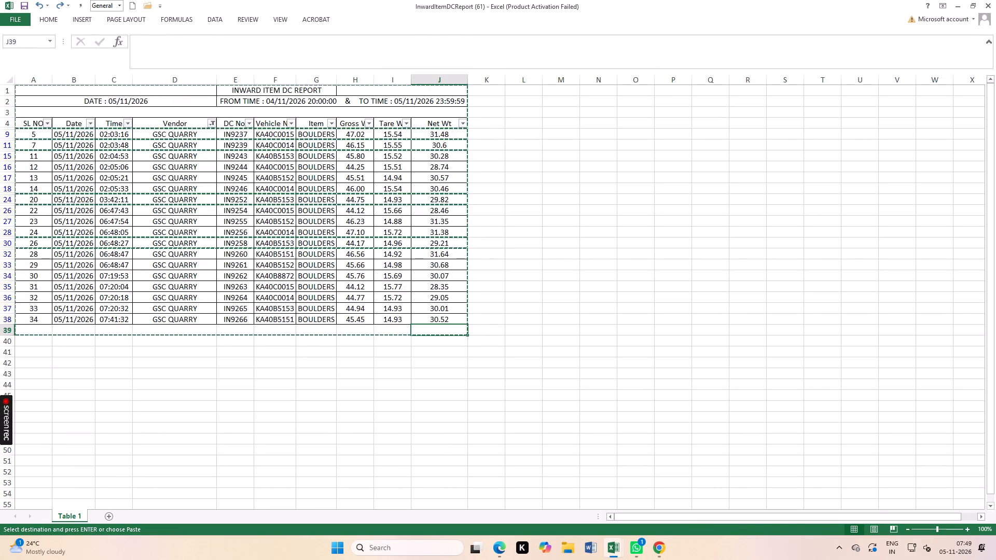
key(ctrl+z)
key(ctrl+z)
key(ctrl+z)
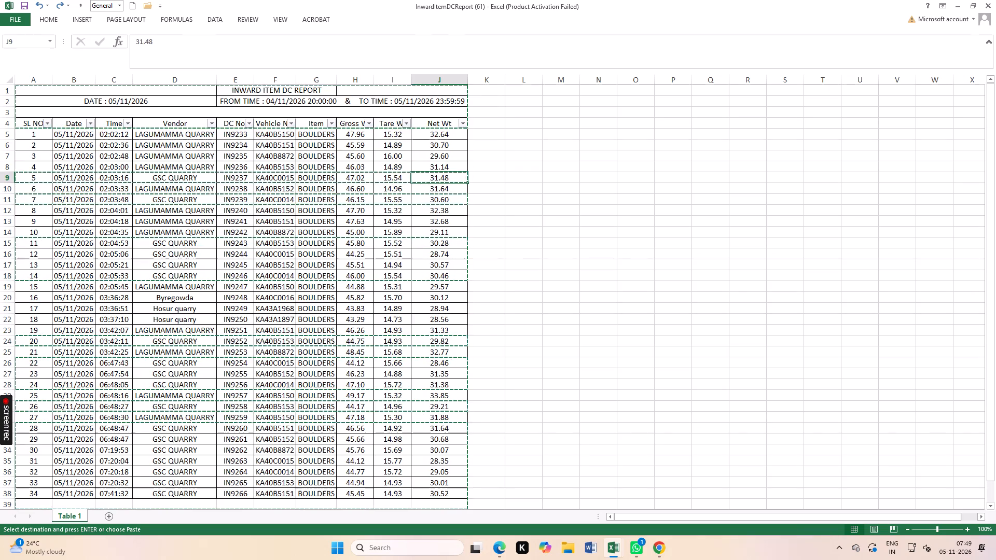
Look through the restored inward report from its title to the last entry.
scroll(63, 316, down, 3)
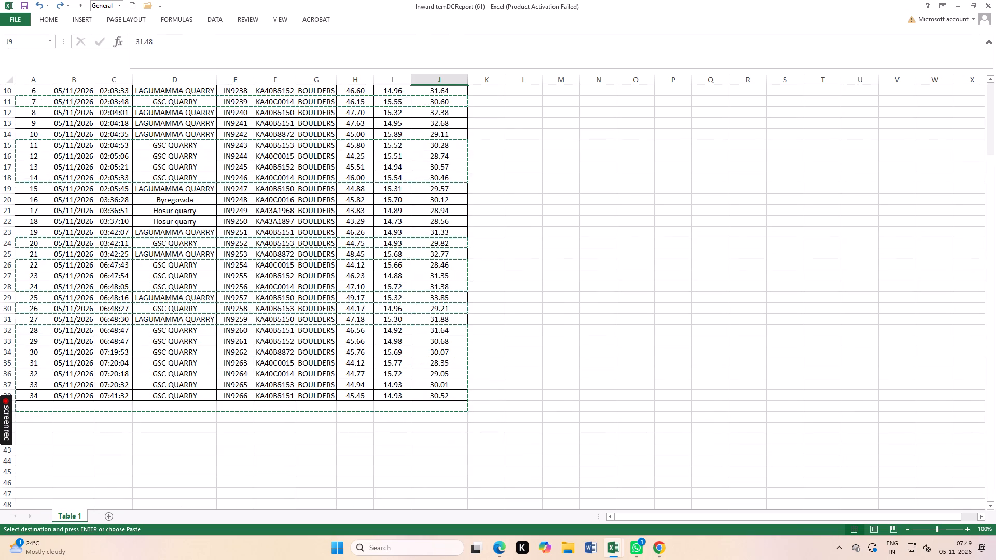
click(176, 450)
click(239, 44)
scroll(238, 303, up, 4)
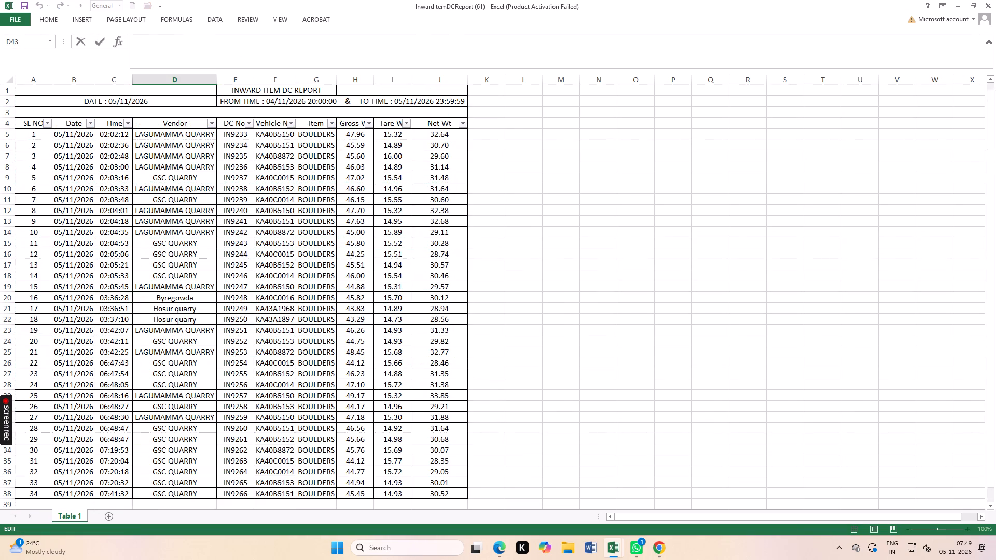
scroll(262, 320, up, 4)
scroll(348, 300, down, 2)
scroll(381, 338, up, 3)
scroll(473, 363, down, 3)
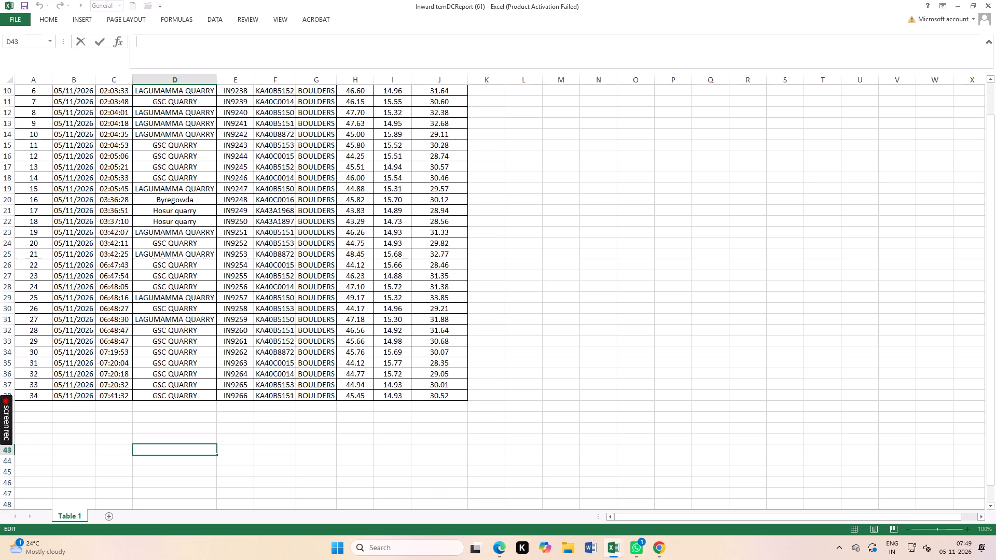
scroll(476, 283, up, 4)
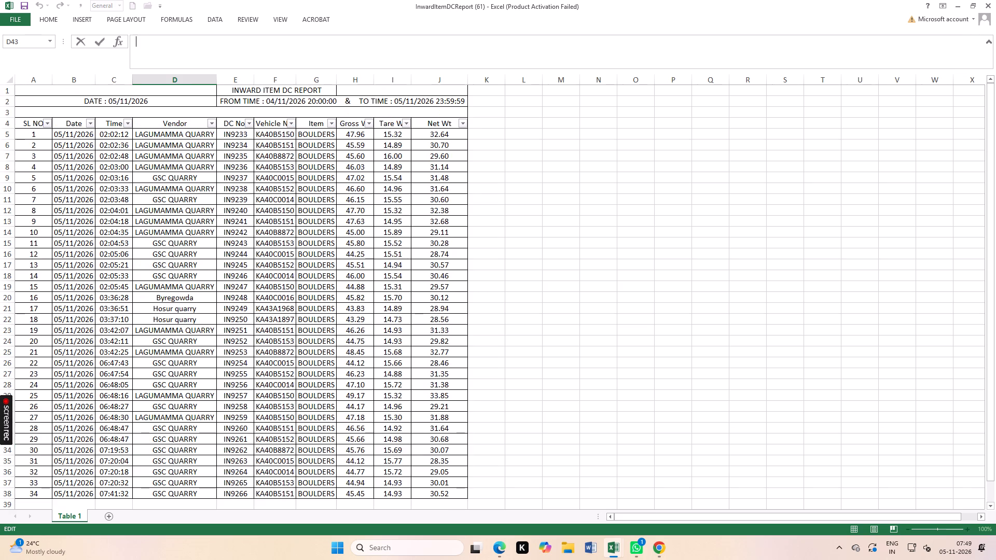
Calculate Net Wt in J5 as gross minus tare with =H5-I5 and fill the formula down to J38.
click(443, 135)
key(equal)
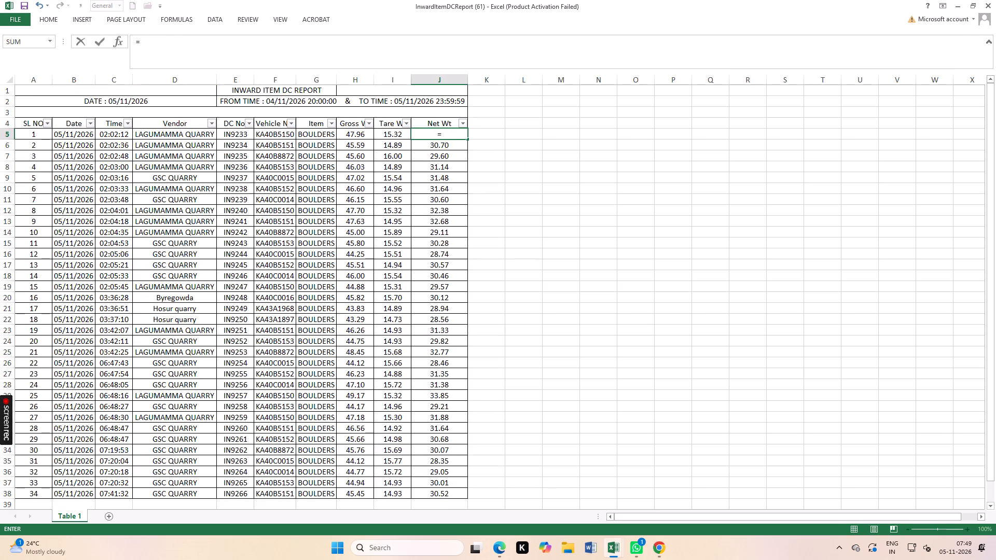
click(349, 133)
key(minus)
click(399, 131)
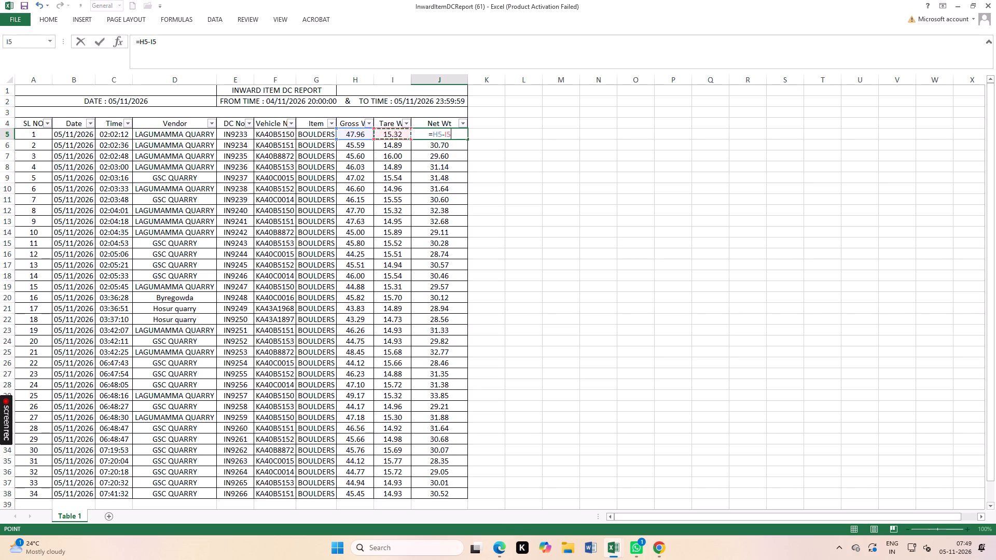
key(Return)
click(458, 132)
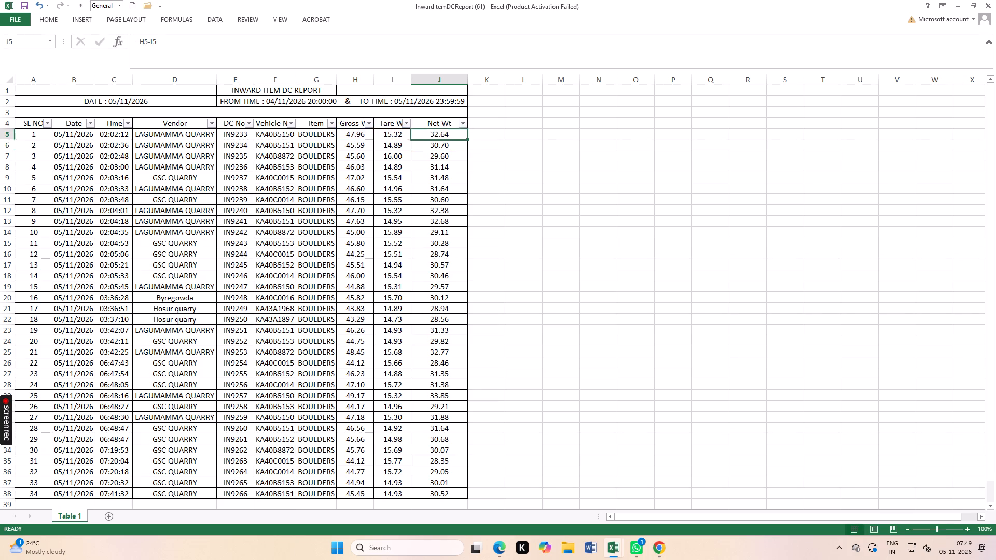
double_click(467, 139)
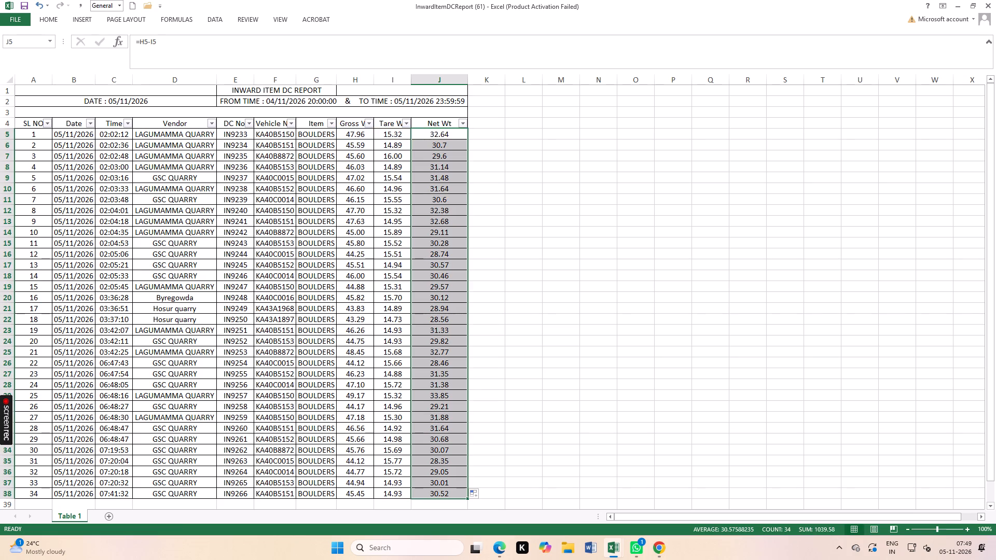
Total the Net Wt column in J39 with AutoSum as =SUM(J5:J38) and check the summed range.
scroll(426, 480, down, 2)
click(438, 445)
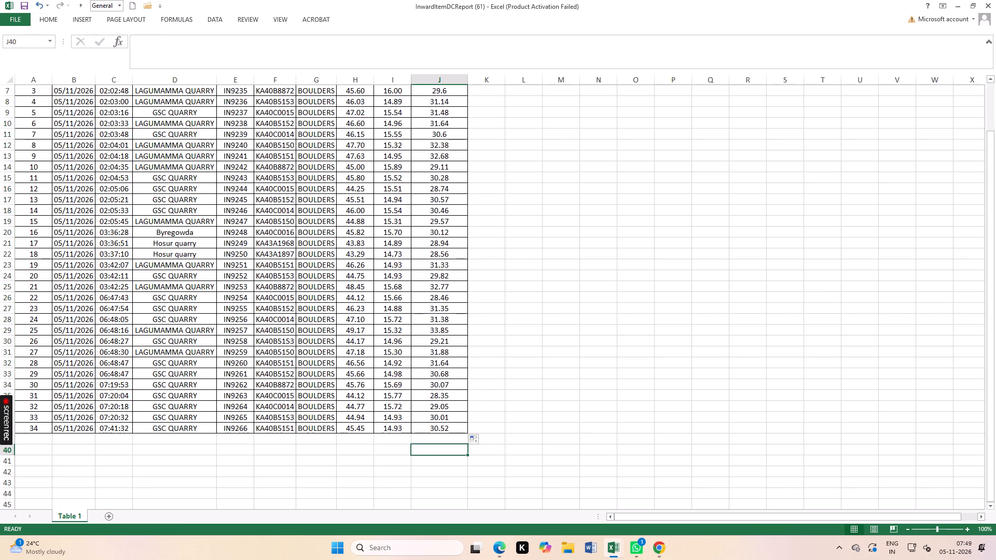
click(445, 443)
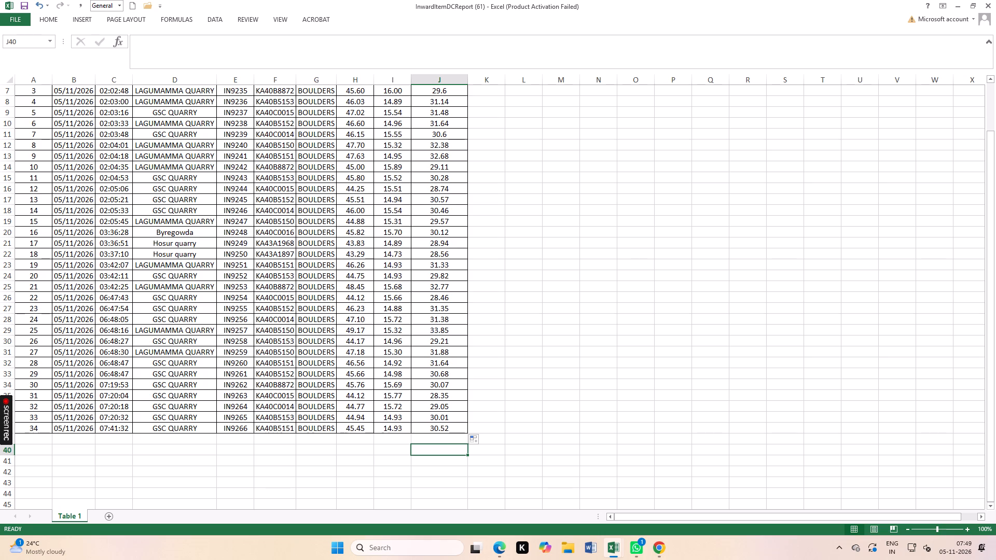
click(442, 441)
scroll(389, 369, up, 8)
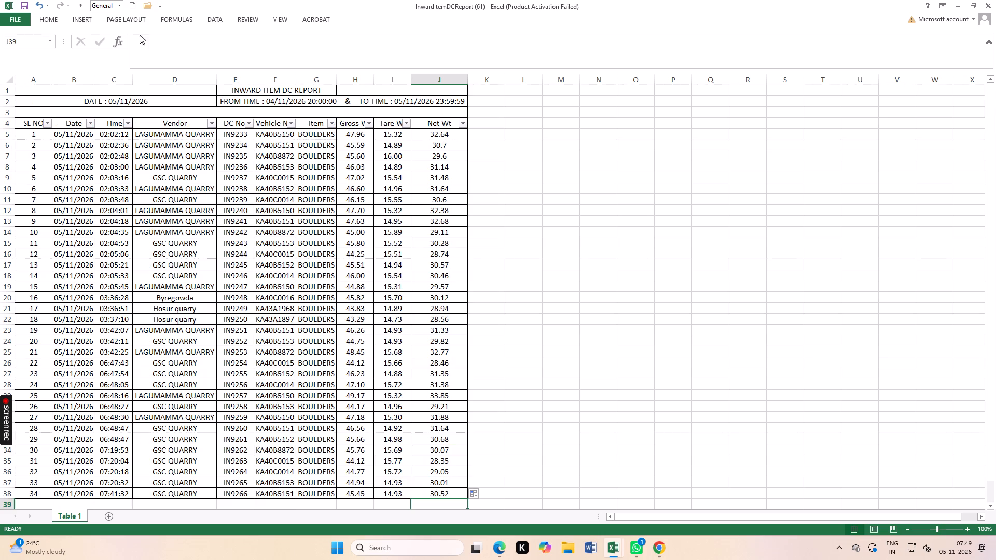
click(52, 16)
click(843, 35)
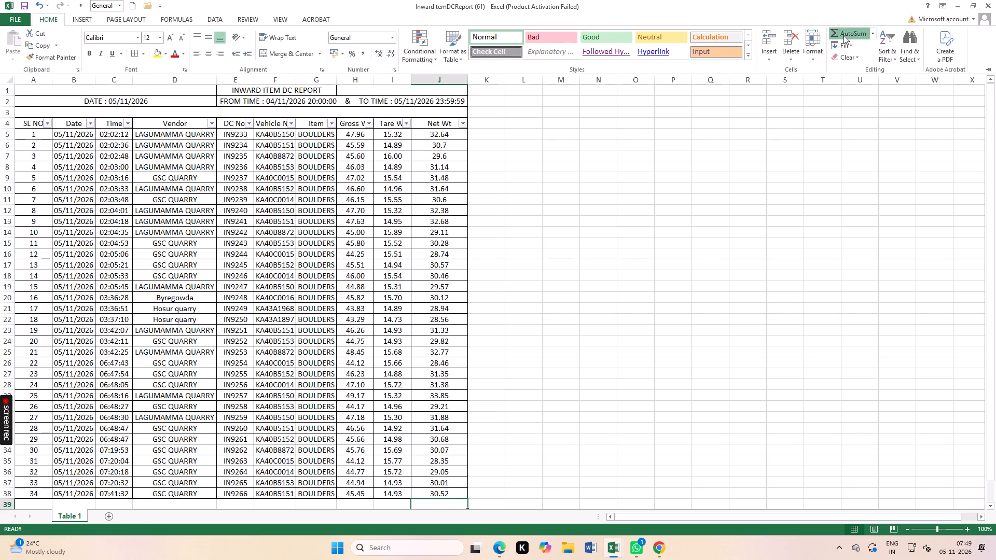
key(Return)
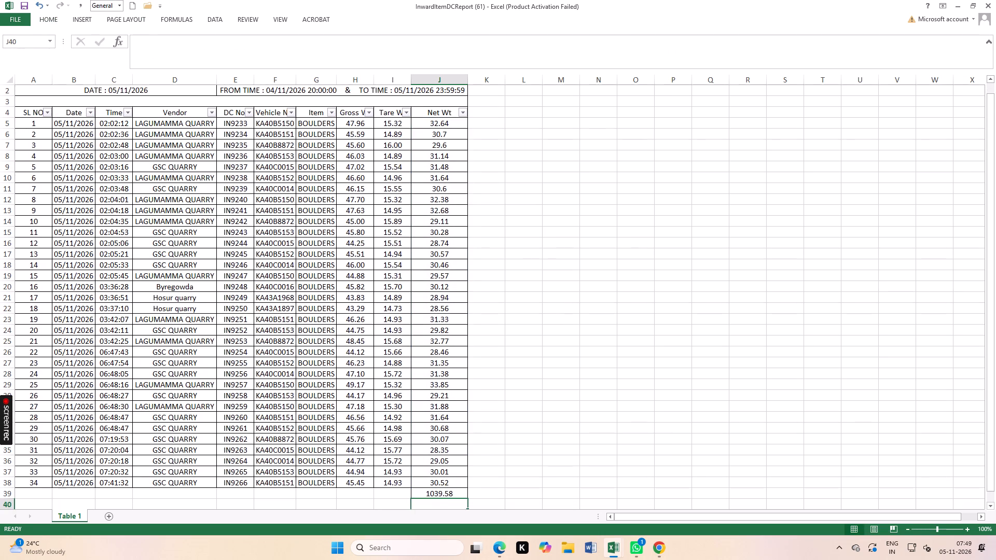
scroll(420, 429, down, 2)
click(436, 429)
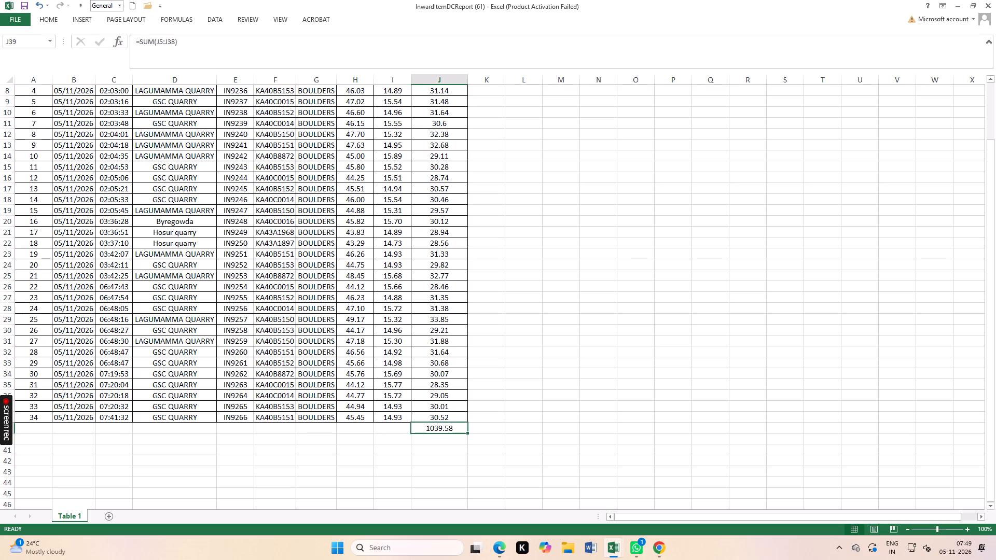
click(201, 45)
scroll(432, 272, up, 3)
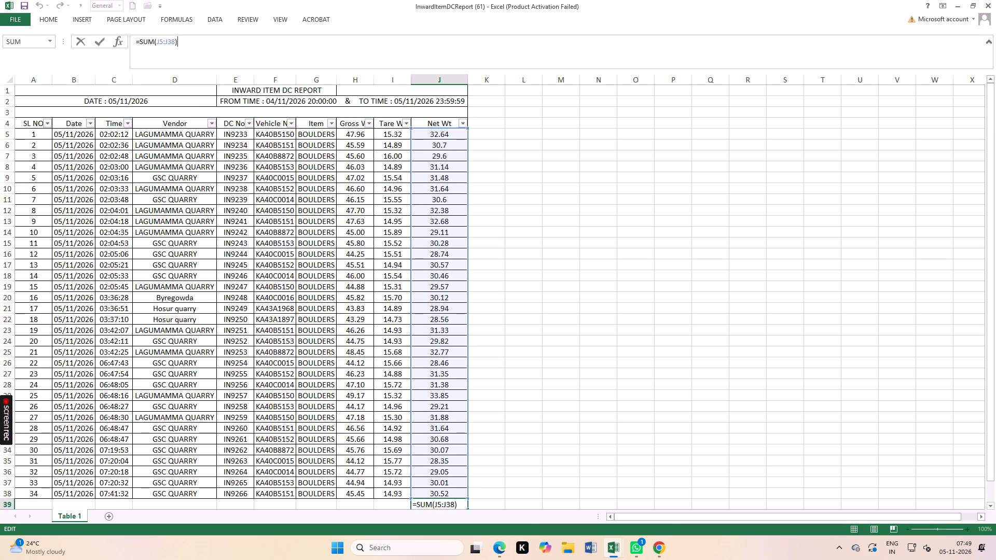
scroll(460, 287, down, 3)
click(583, 405)
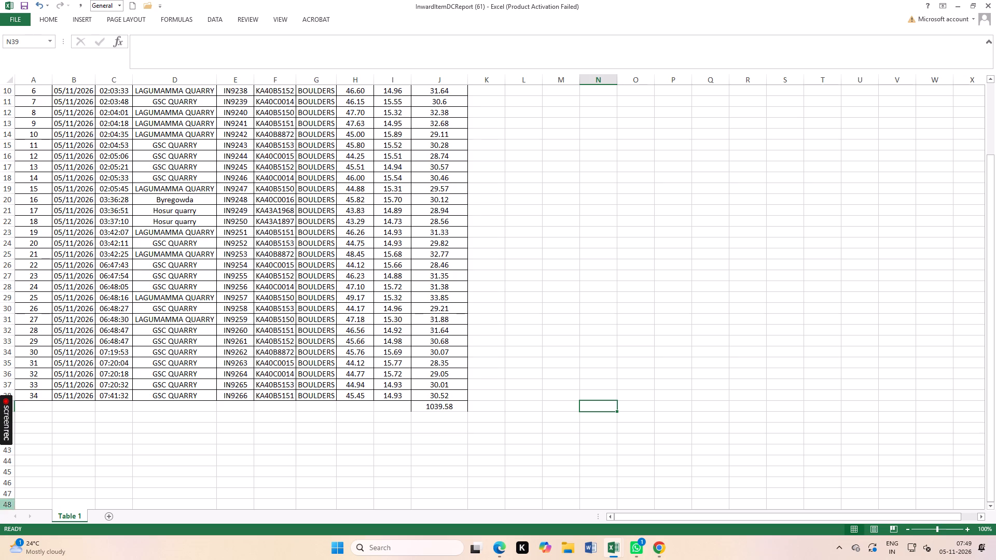
Filter the Vendor column to GSC QUARRY only.
scroll(300, 381, up, 9)
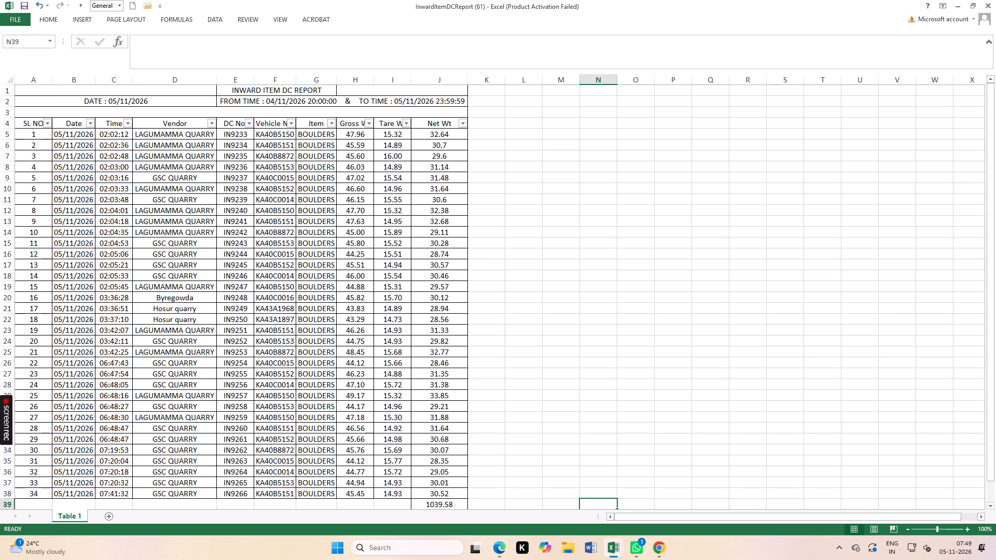
click(208, 124)
click(128, 224)
click(132, 243)
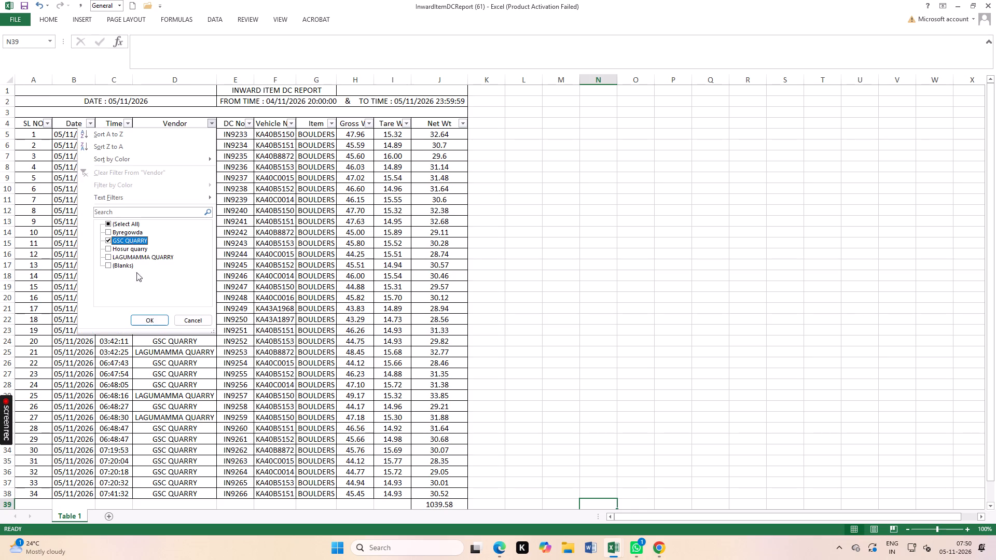
click(140, 325)
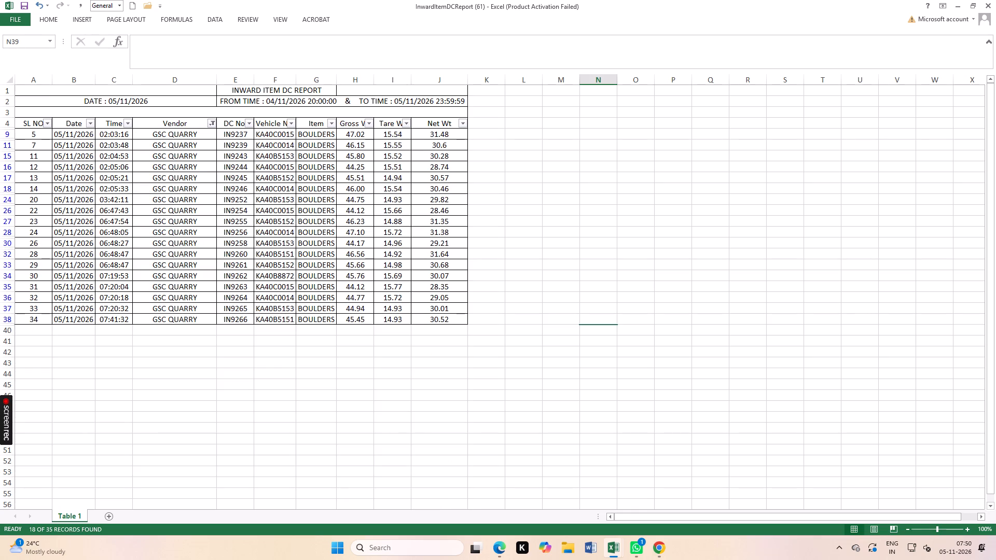
Select the filtered GSC QUARRY net weights, J9 to J38, to check their sum.
drag(439, 132, 441, 315)
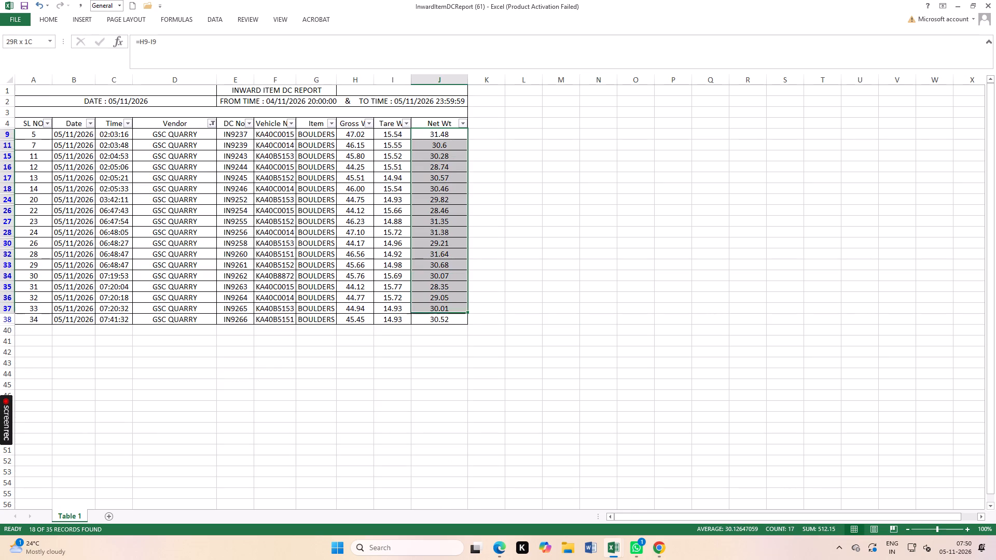
drag(441, 315, 441, 319)
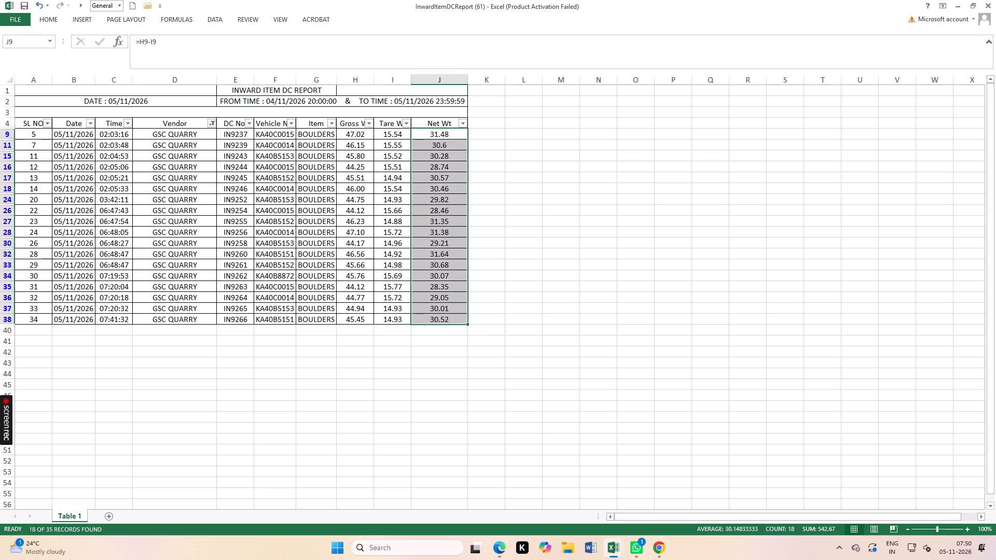
Filter the Vendor column to LAGUMAMMA QUARRY only and select its net weights, J5 to J31, to check their sum.
click(214, 122)
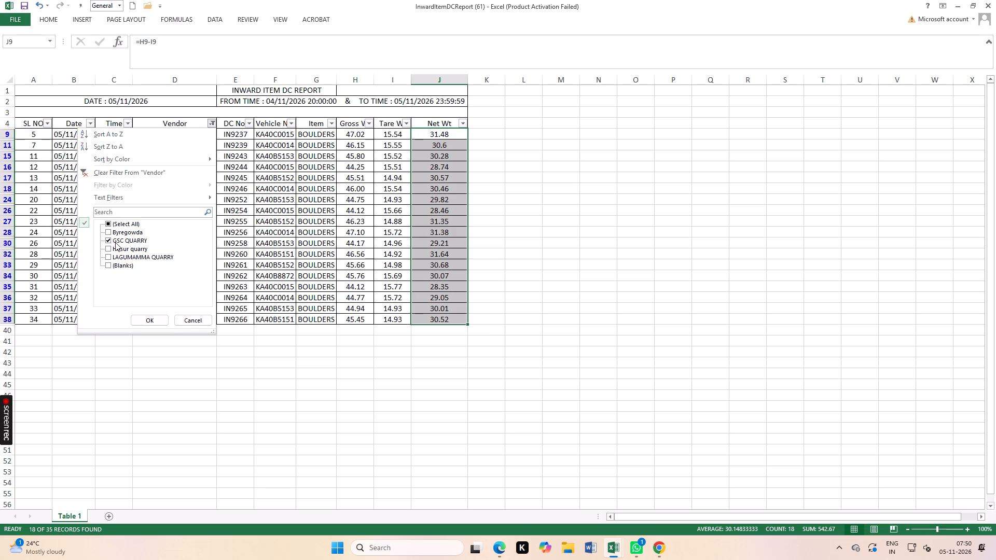
click(115, 242)
click(120, 255)
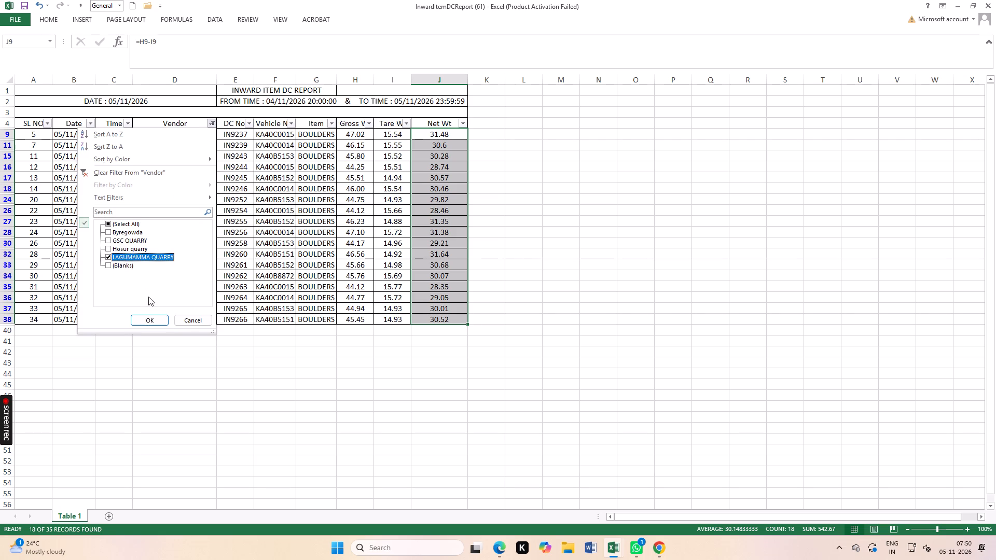
click(150, 319)
drag(437, 132, 437, 181)
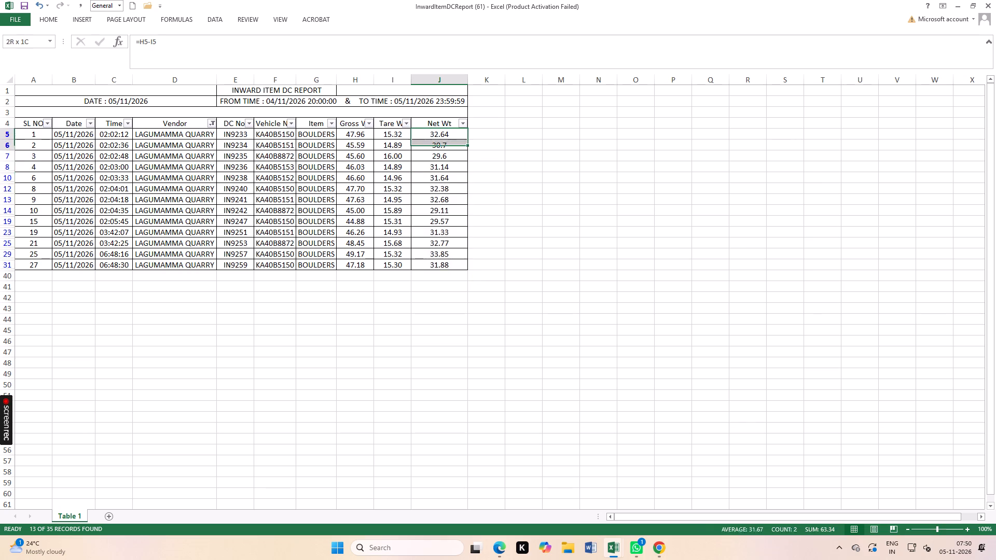
drag(437, 181, 435, 263)
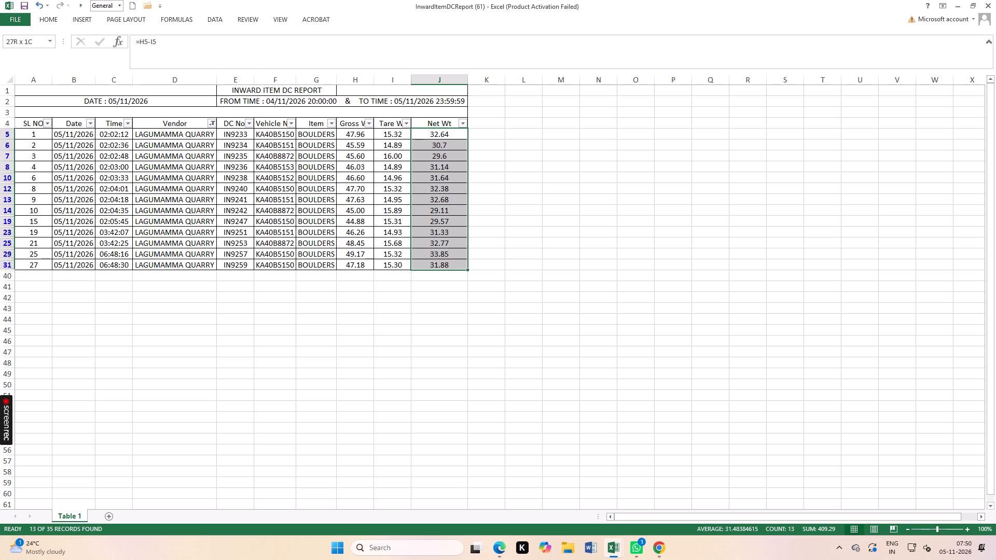
Filter the Vendor column to Hosur quarry only to check its net weight sum.
click(210, 124)
click(123, 255)
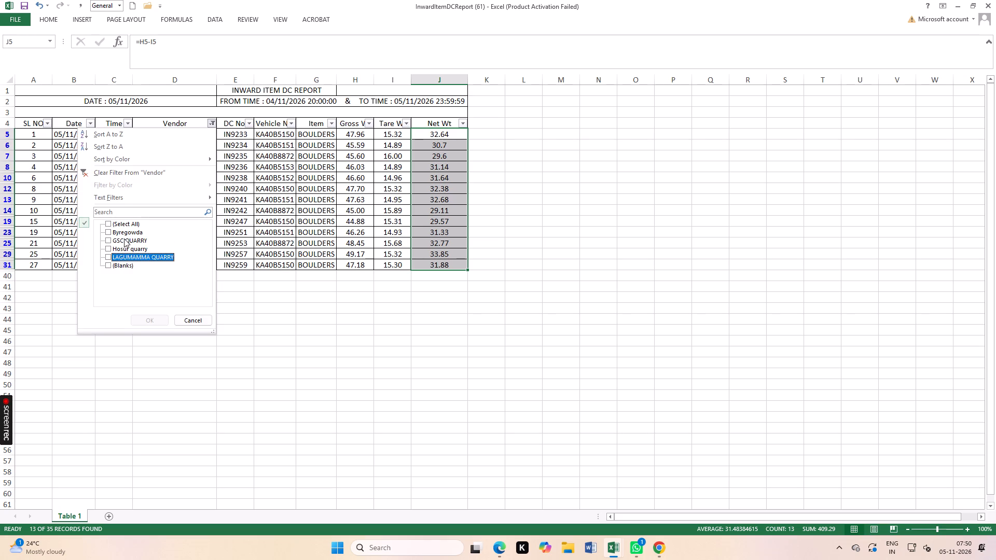
click(120, 250)
click(143, 325)
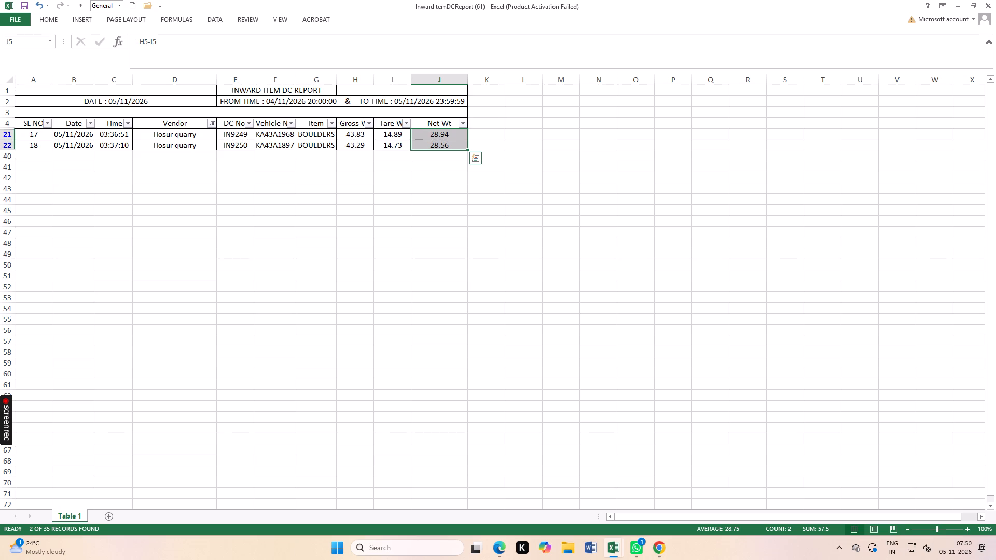
Filter the Vendor column to Byregowda only to check its net weight.
click(210, 124)
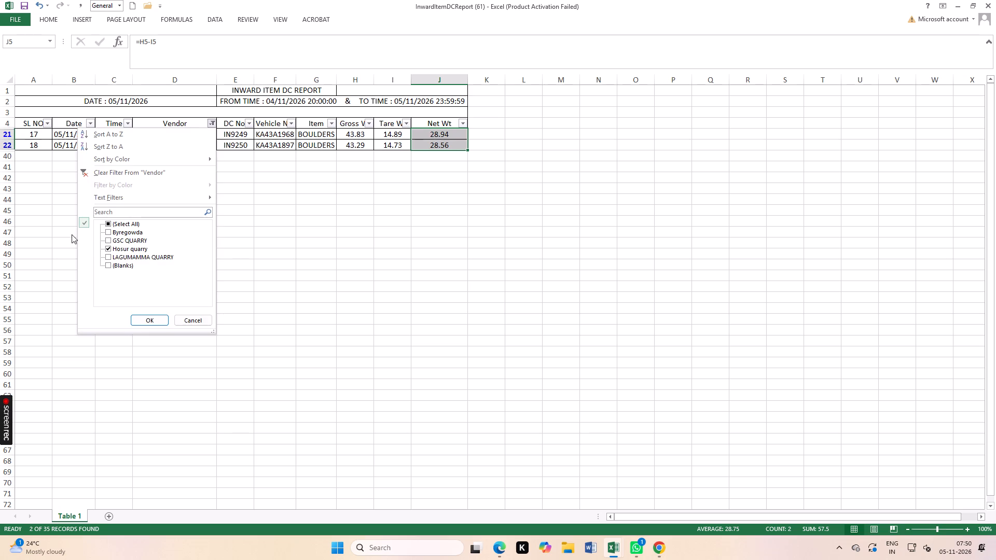
click(108, 247)
click(110, 232)
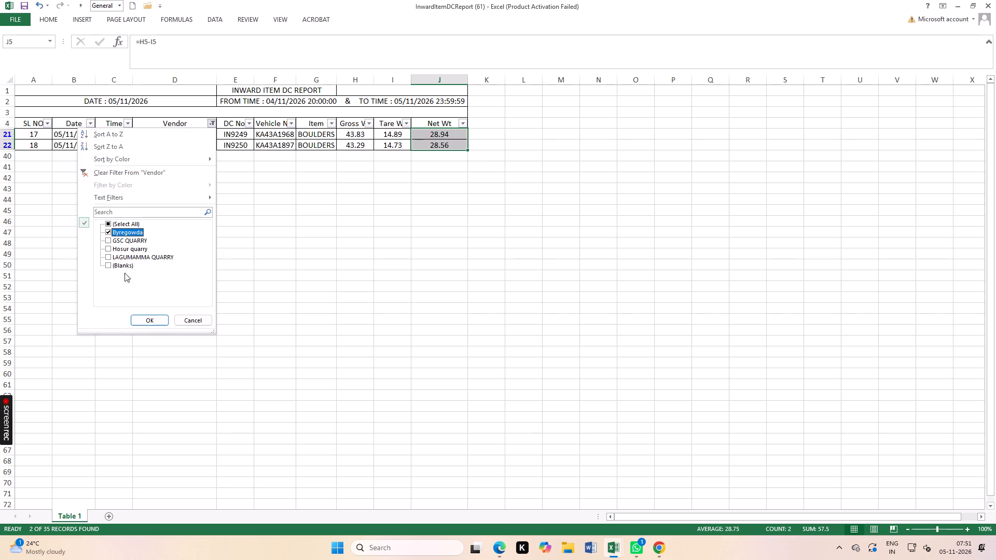
click(139, 324)
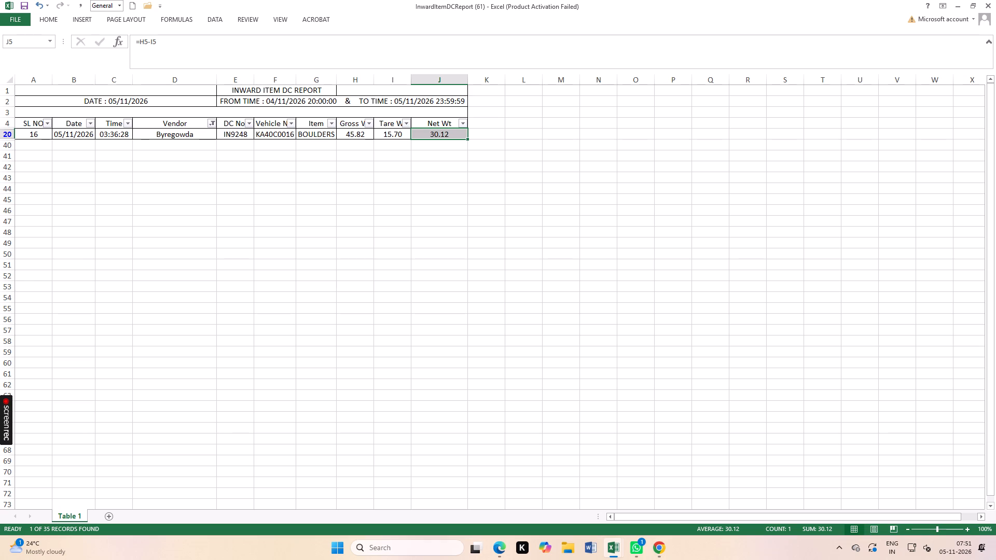
Reset the Vendor filter to show all vendors again.
click(213, 122)
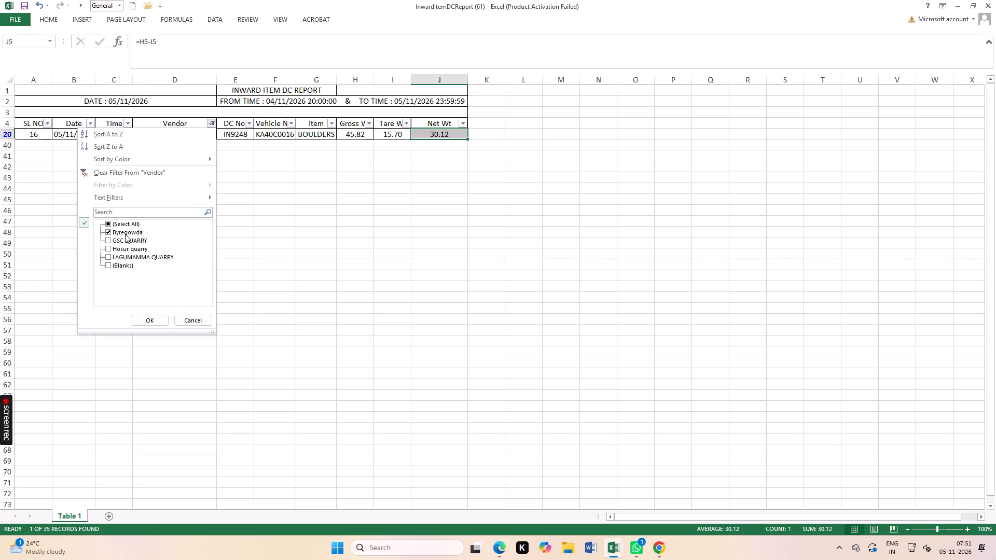
click(107, 224)
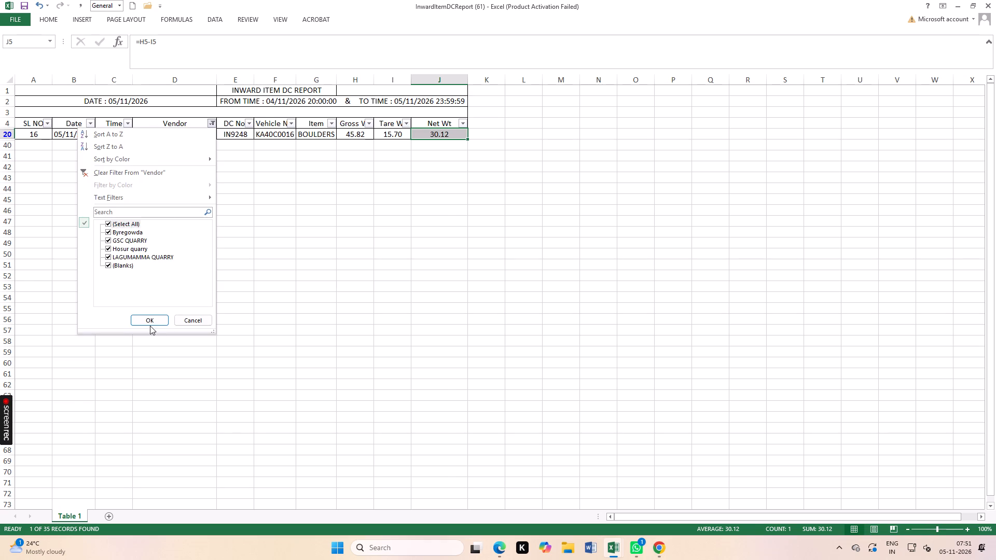
click(150, 326)
click(397, 303)
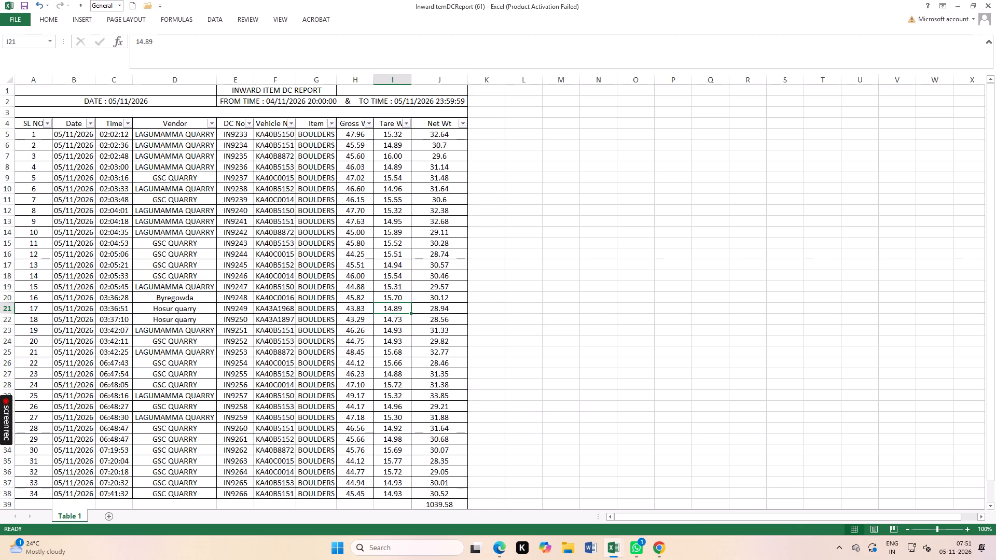
click(288, 122)
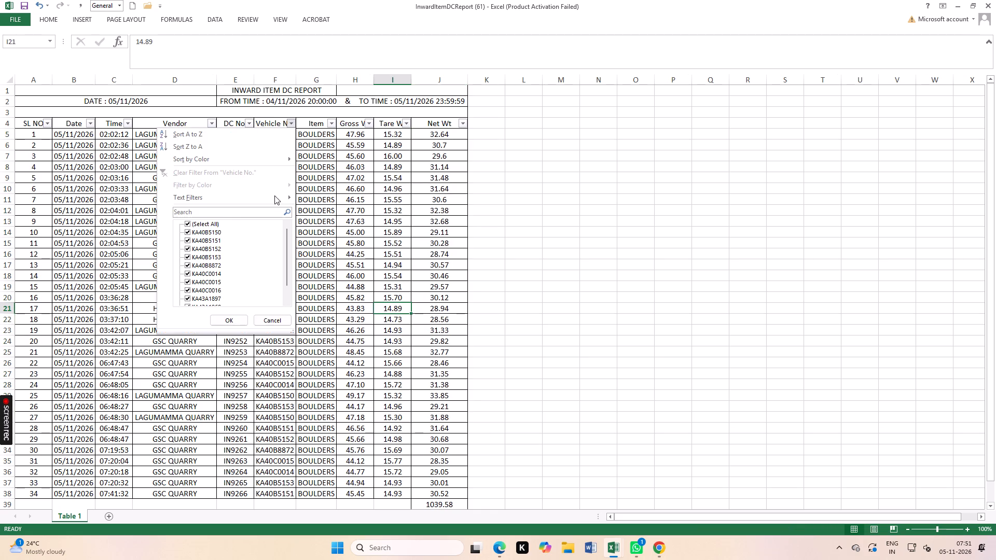
click(215, 227)
click(210, 231)
click(230, 316)
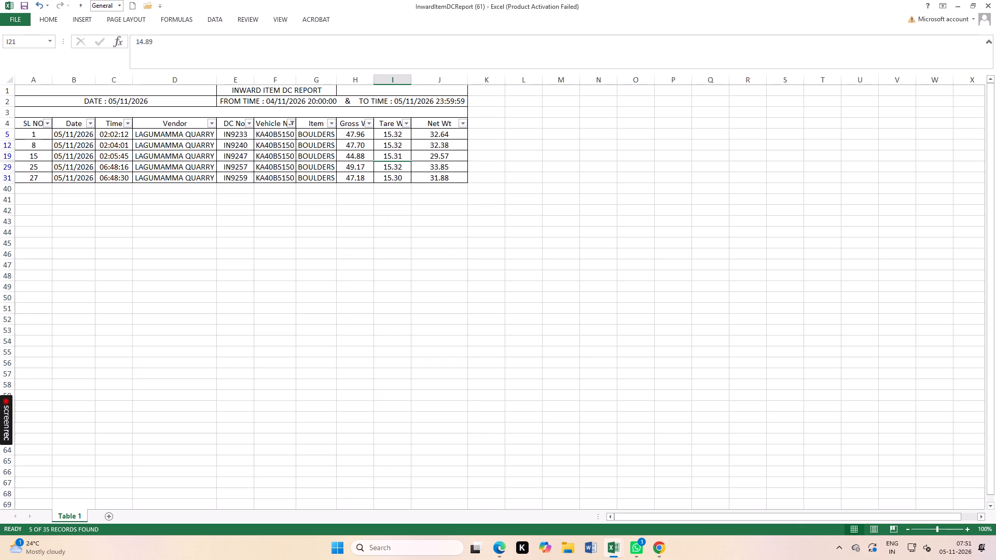
drag(284, 135, 279, 189)
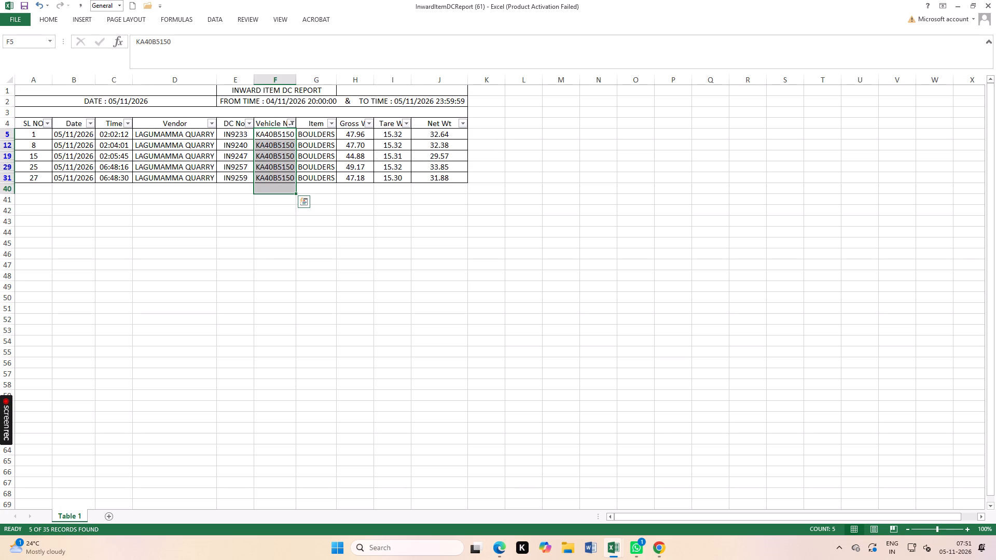
click(291, 121)
click(204, 227)
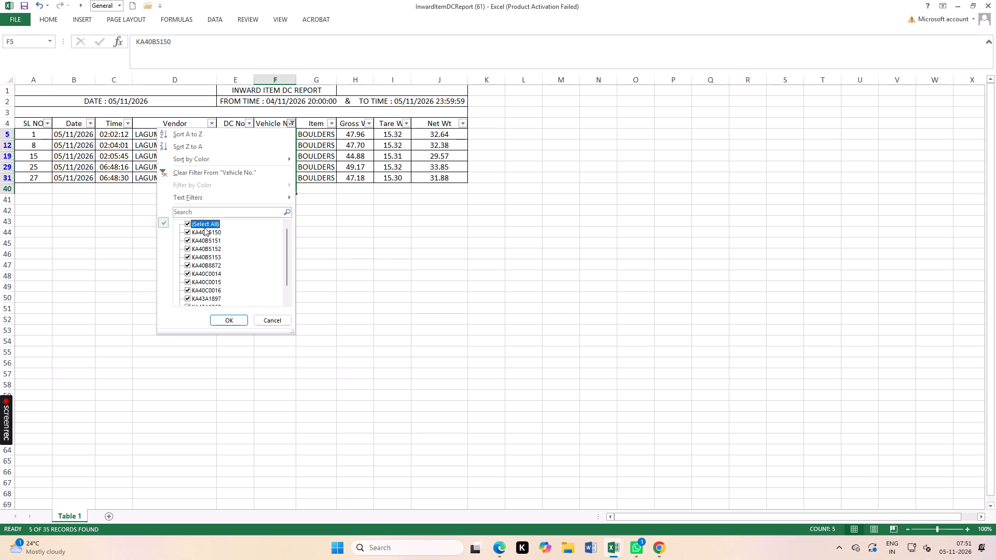
click(201, 225)
click(190, 238)
click(218, 321)
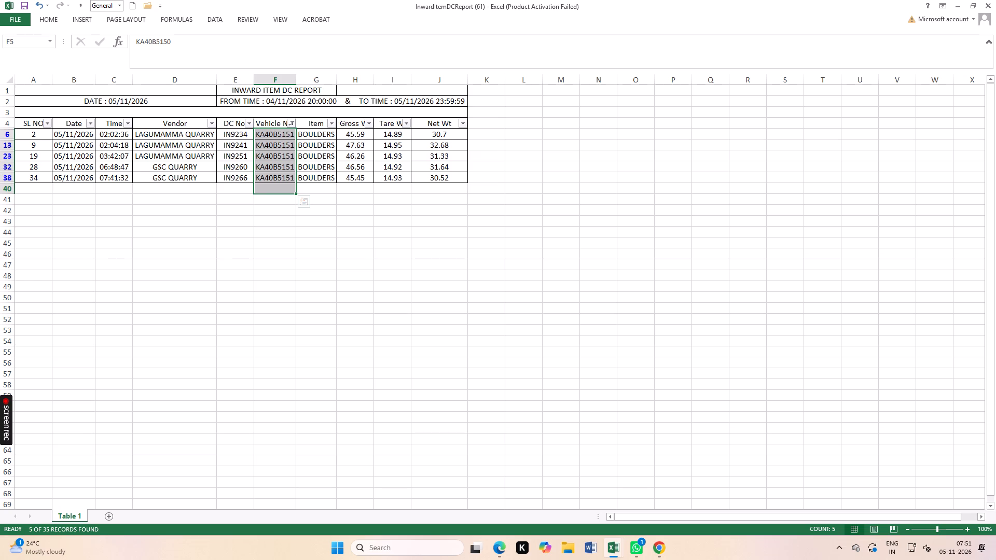
click(290, 126)
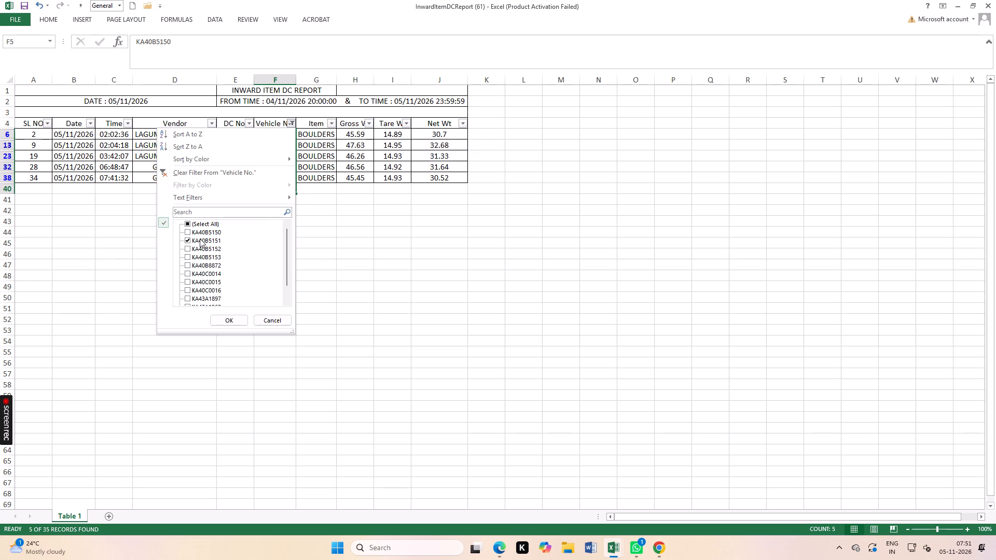
click(200, 239)
click(199, 248)
click(215, 321)
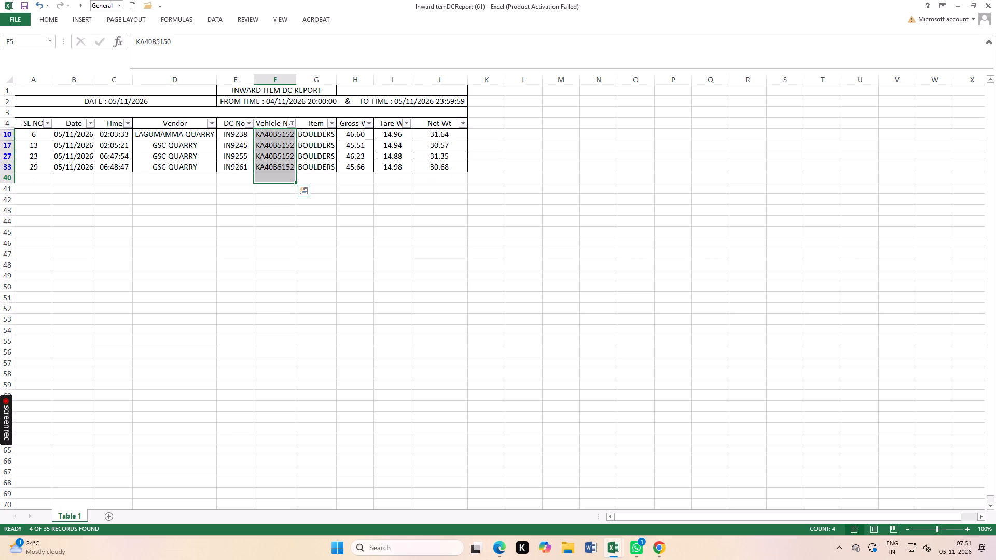
click(288, 127)
click(191, 249)
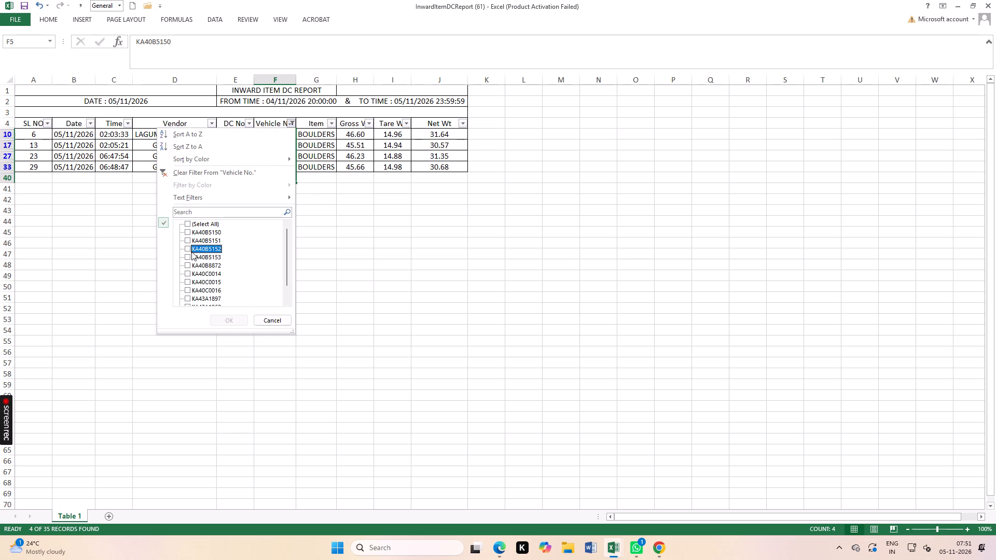
click(188, 260)
click(216, 321)
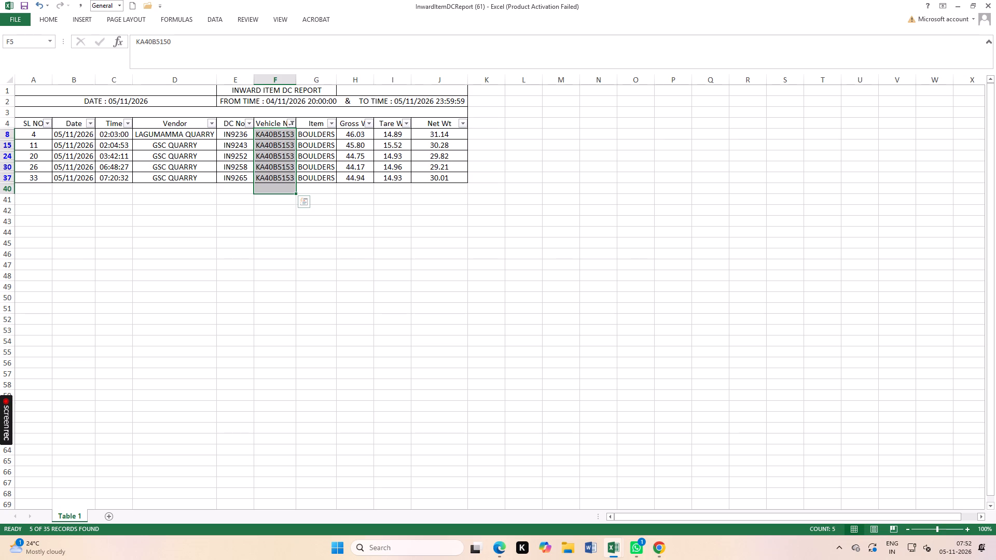
click(288, 122)
click(211, 255)
click(205, 264)
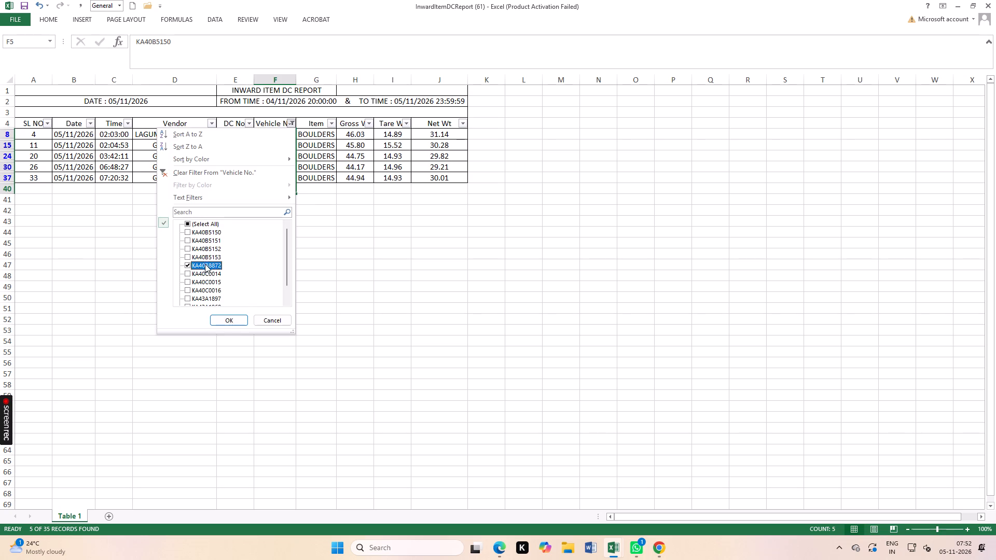
click(223, 326)
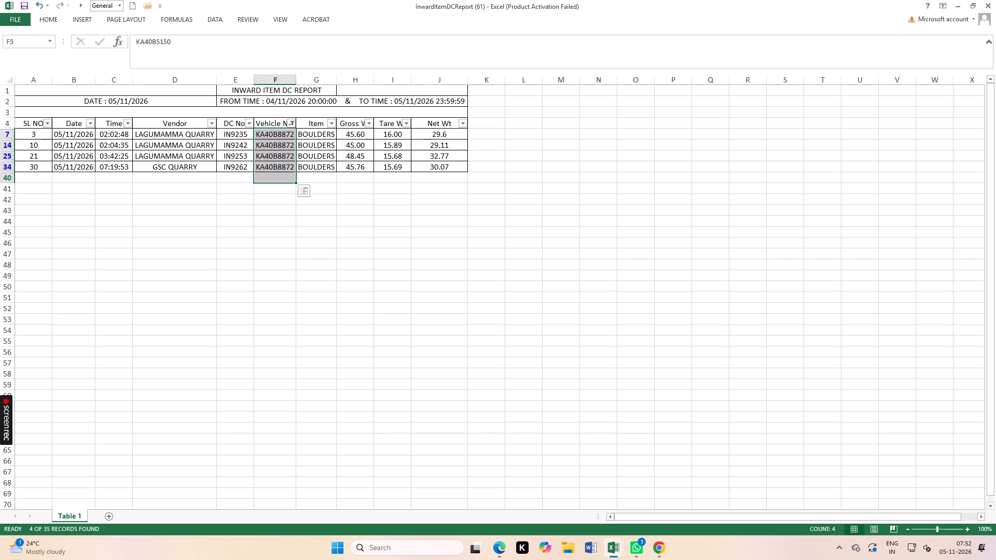
click(289, 121)
click(184, 267)
click(196, 264)
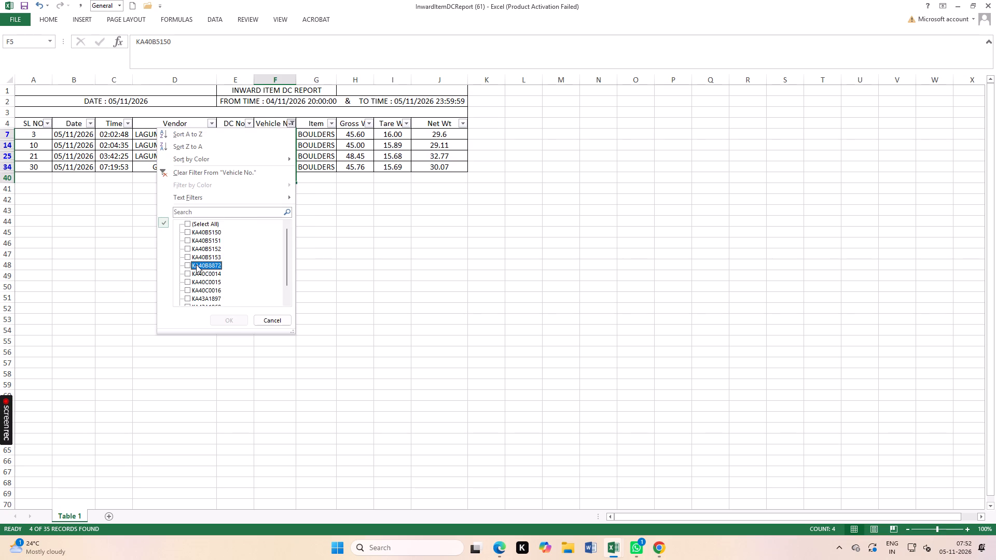
click(196, 275)
click(215, 316)
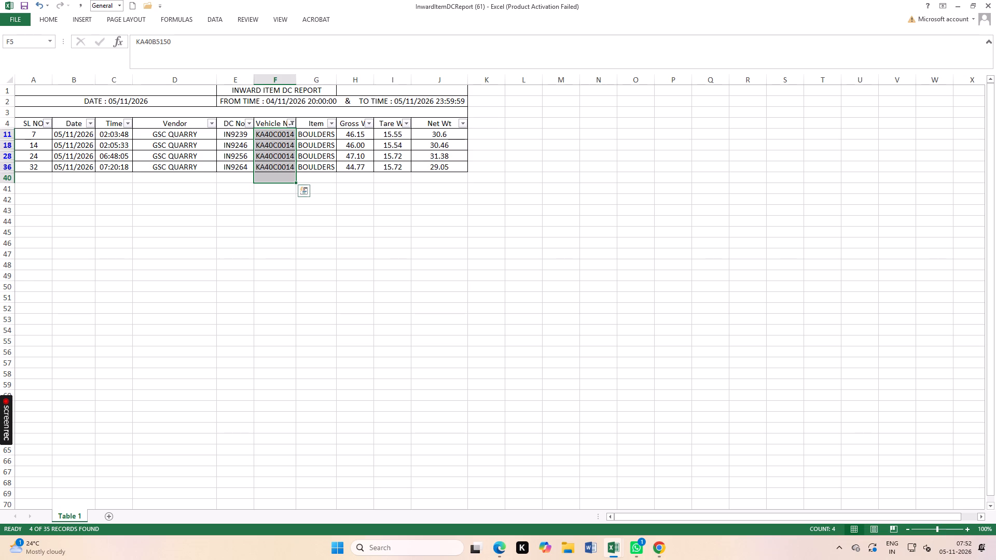
click(292, 127)
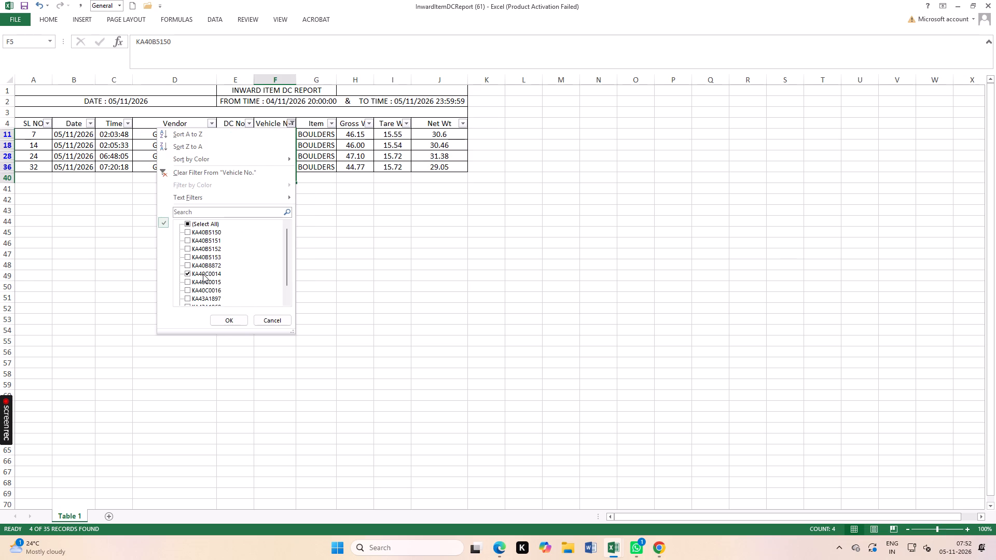
click(203, 274)
click(202, 284)
click(234, 323)
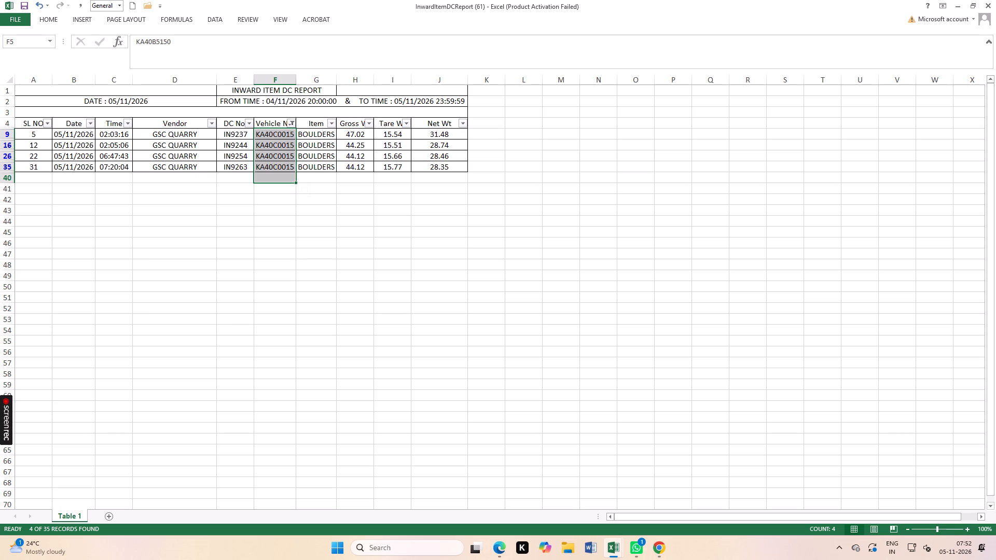
click(295, 124)
click(200, 282)
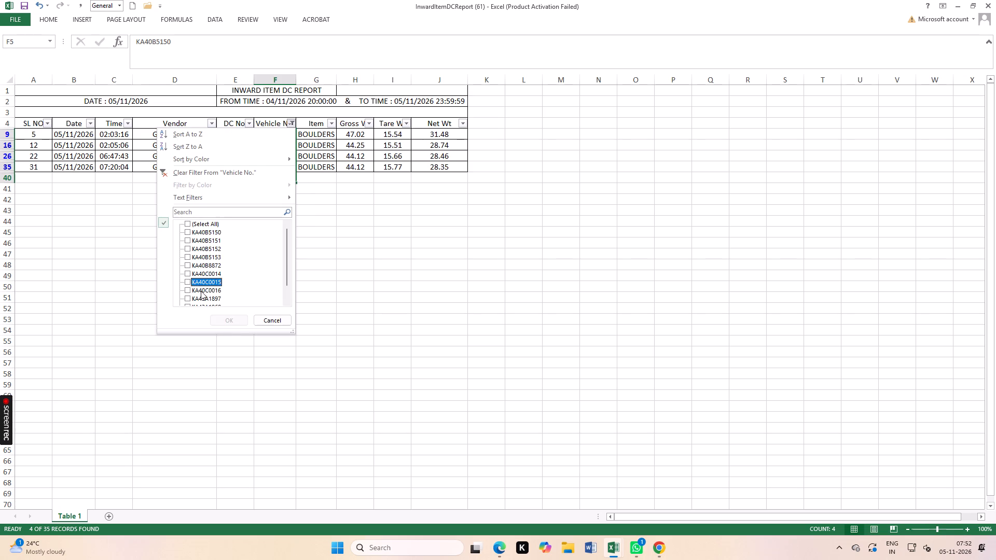
click(201, 291)
scroll(217, 290, down, 2)
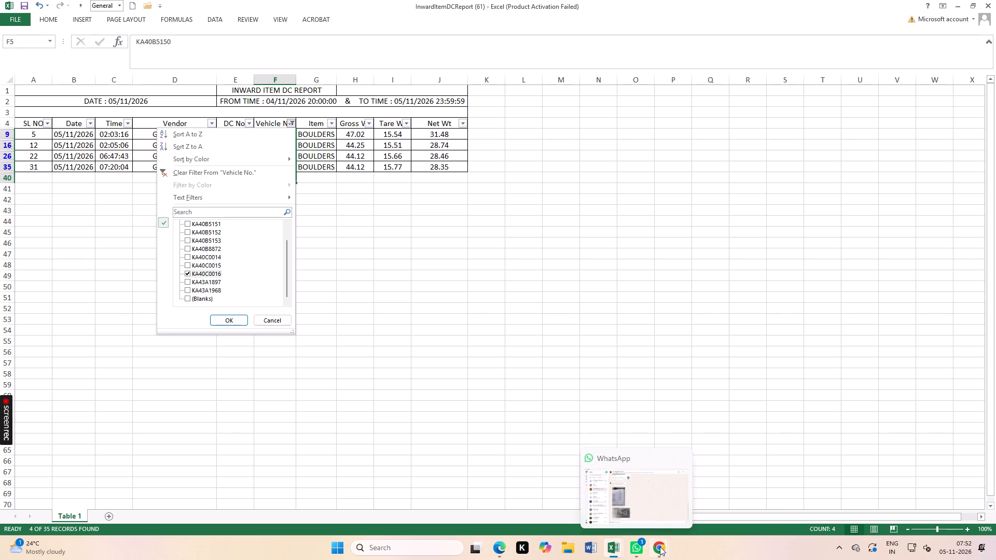
Switch to the crusher web system in Chrome and open the Daily Summary Report under General Reports.
click(622, 502)
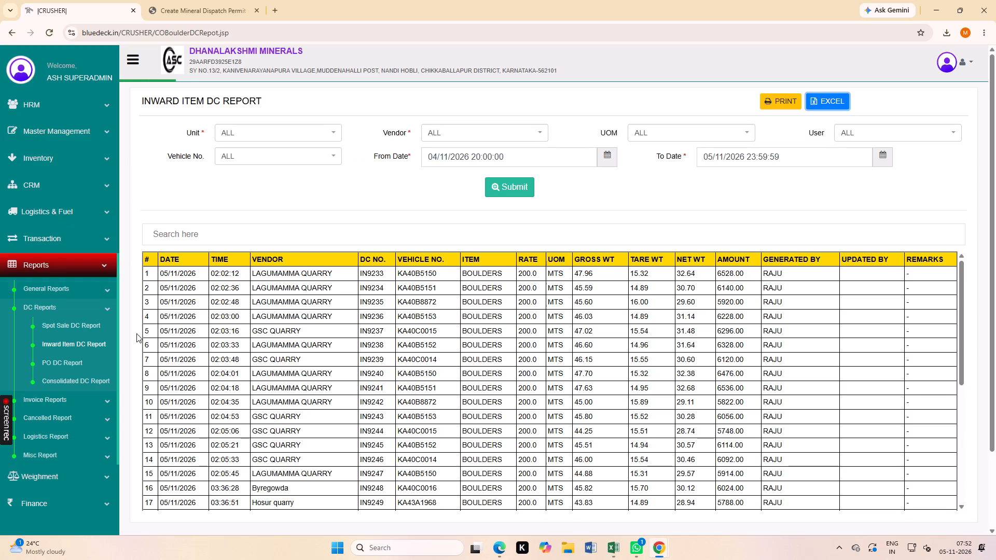
scroll(144, 358, down, 2)
scroll(93, 397, down, 4)
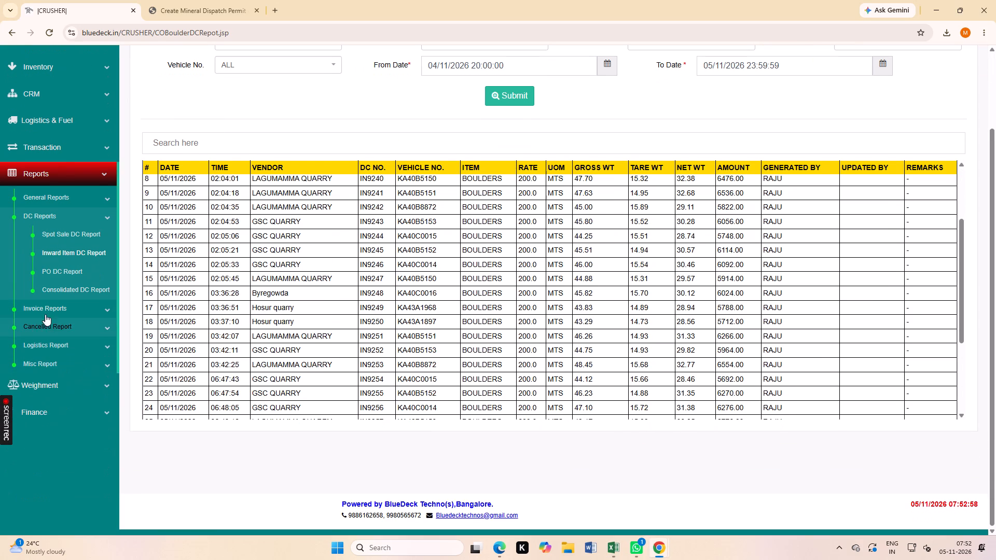
click(65, 206)
click(56, 229)
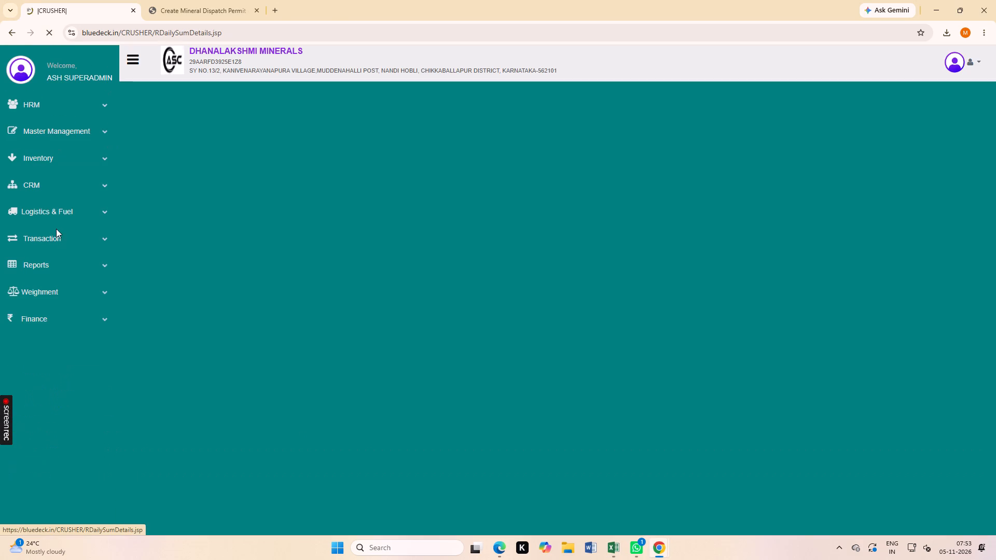
Generate the Daily Summary Report for all units with the From Date set to 01/11/2026 00:00:00.
click(601, 134)
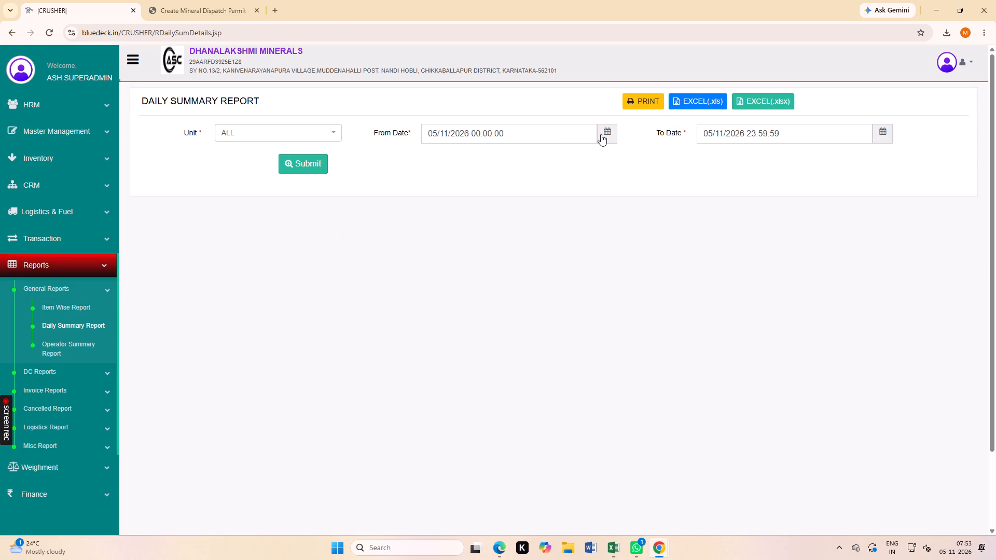
click(428, 186)
click(360, 221)
click(310, 165)
Examine the Daily Summary Report down to the All Inward Items Summary and highlight its total quantity.
scroll(607, 338, down, 7)
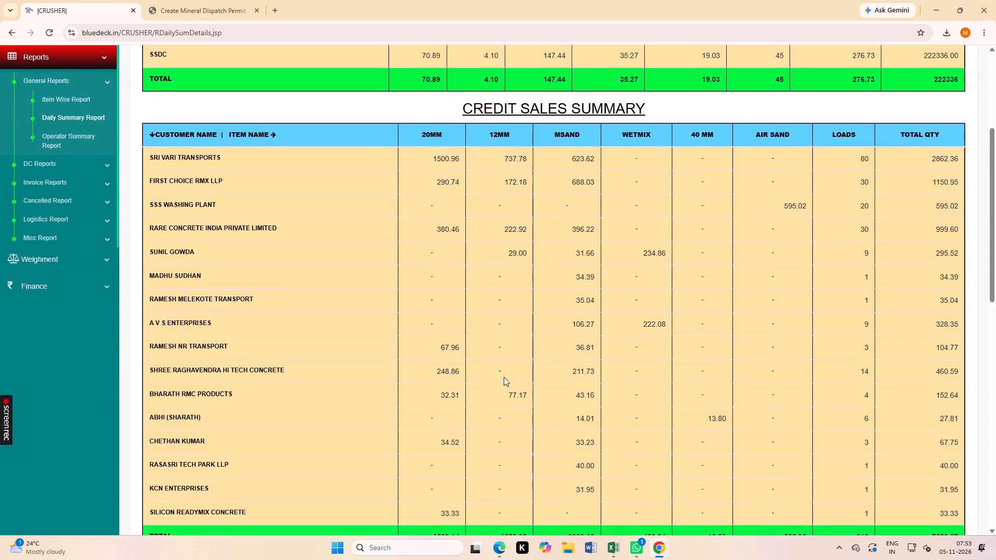
scroll(504, 377, down, 6)
scroll(347, 387, down, 4)
scroll(597, 314, down, 3)
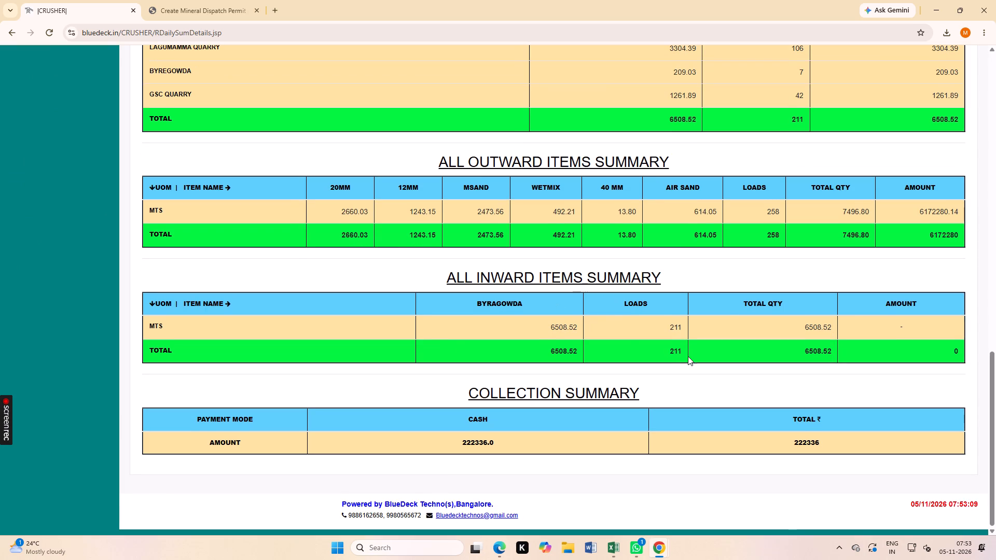
scroll(691, 363, down, 2)
double_click(816, 348)
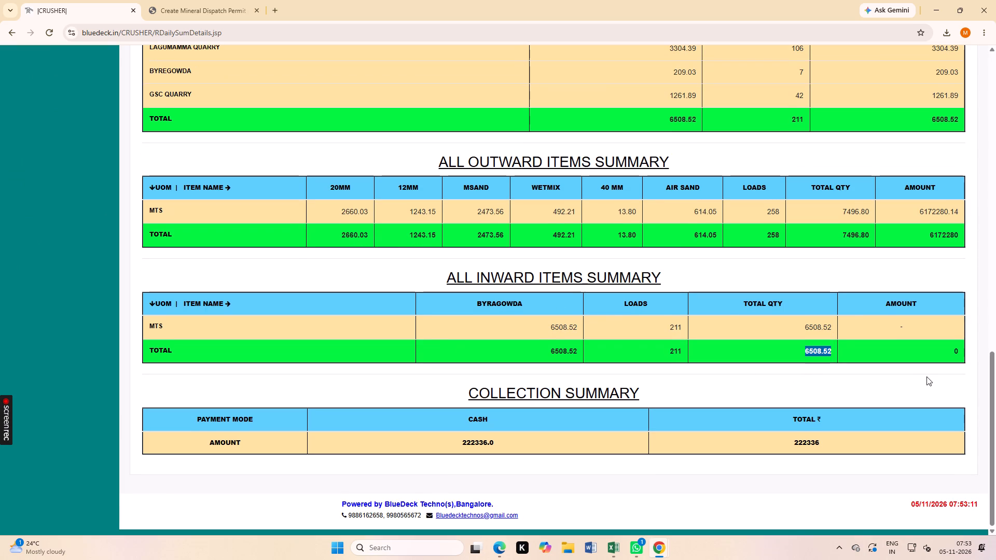
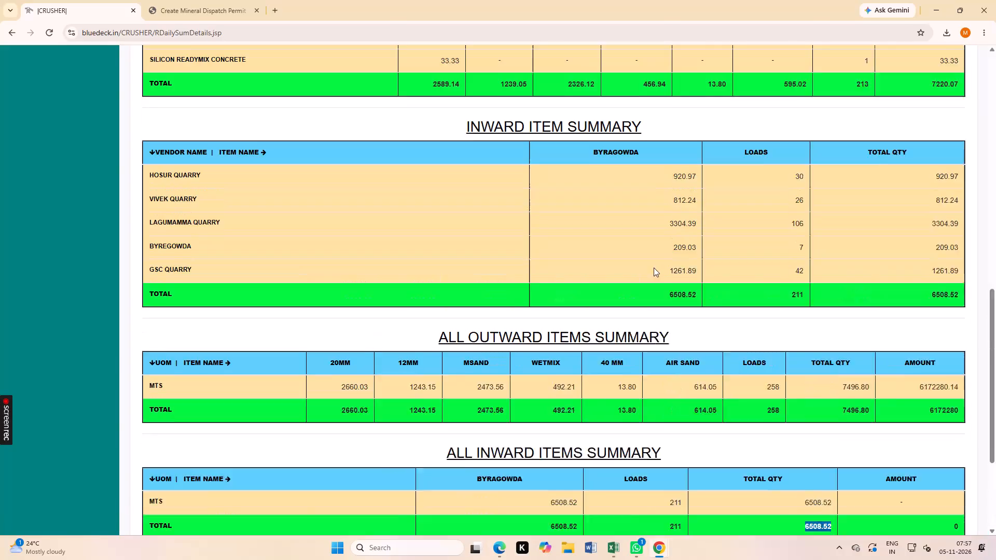
Review the inward and outward summaries of the Daily Summary Report and highlight the All Outward Items Summary's total quantity.
scroll(529, 306, up, 4)
scroll(580, 331, down, 4)
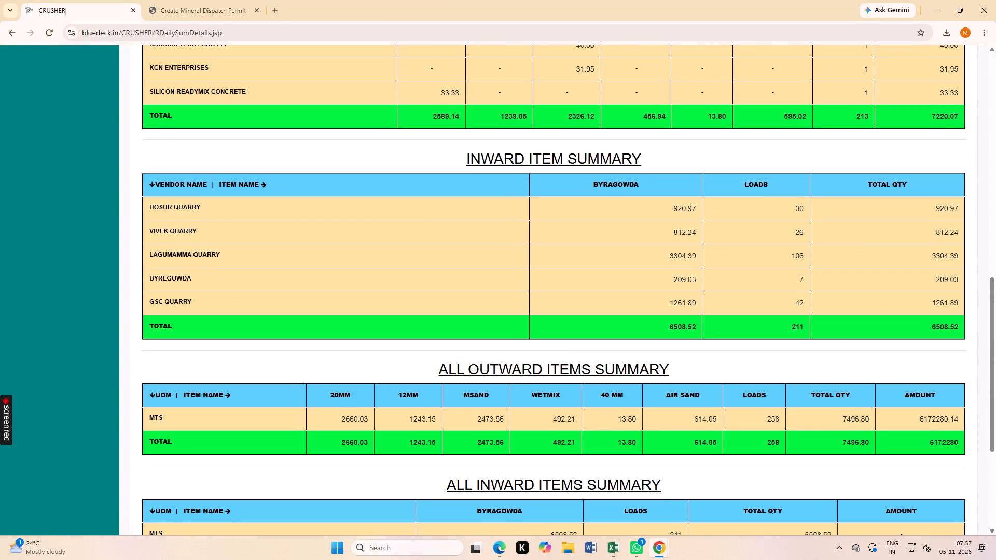
scroll(524, 339, down, 2)
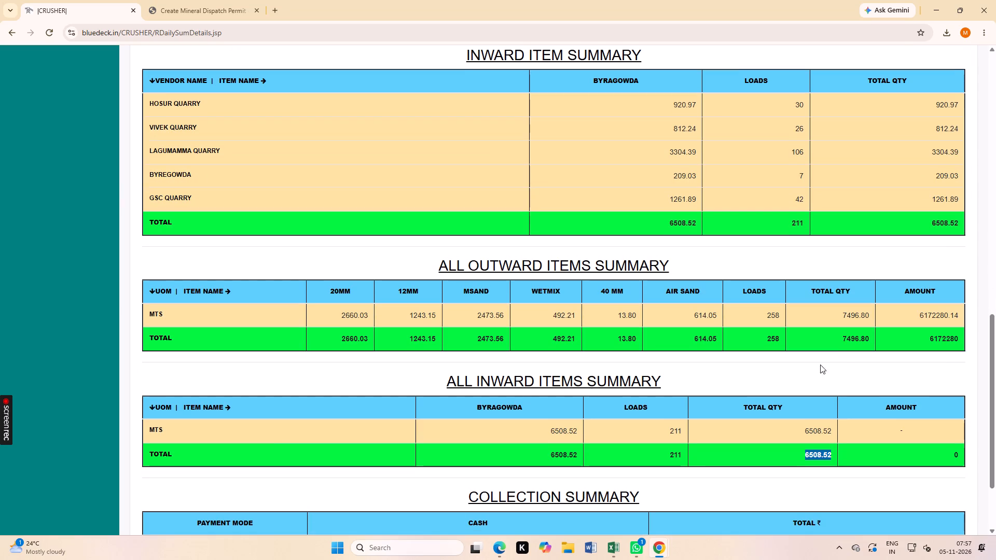
double_click(843, 339)
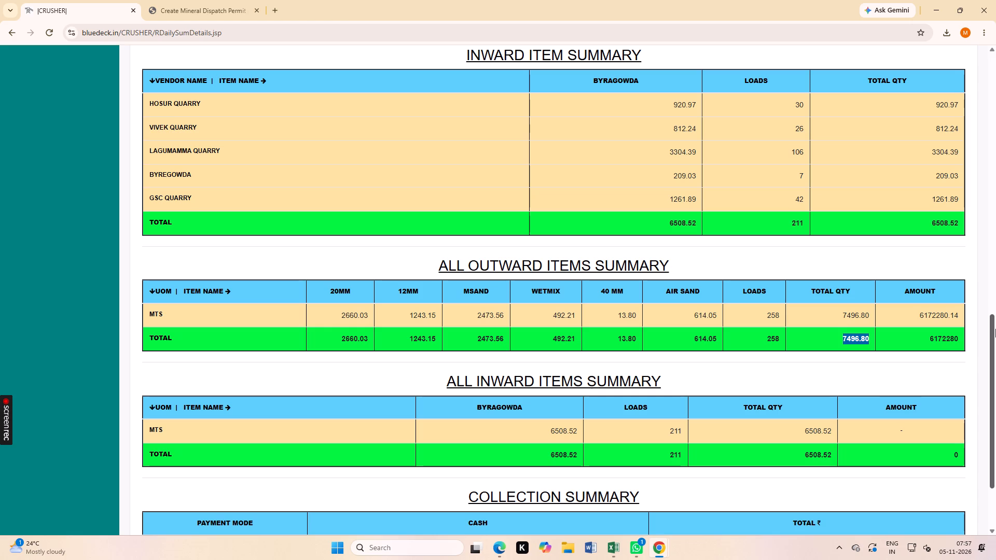
Regenerate the Daily Summary Report for all units with the From Date set to 04/11/2026 20:00:00.
scroll(213, 413, up, 7)
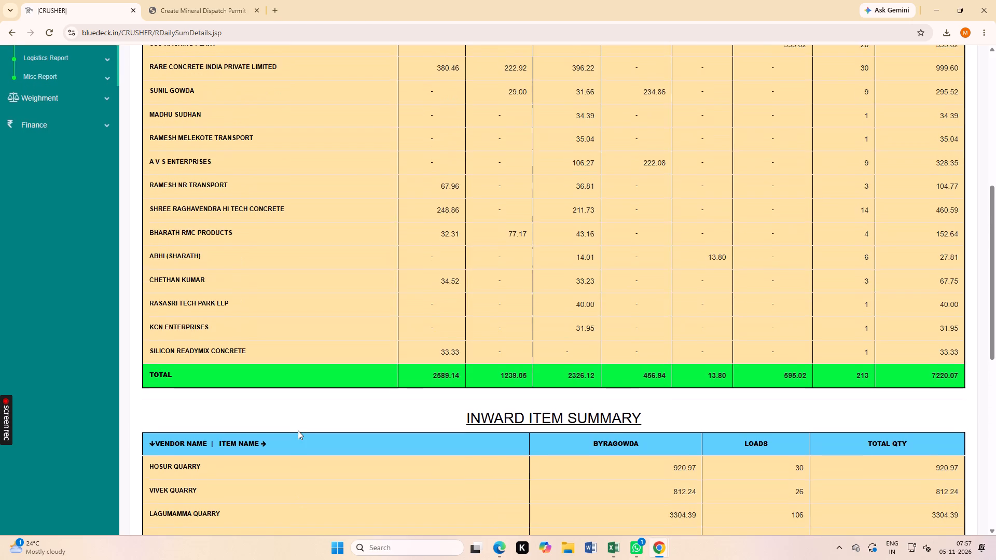
scroll(298, 428, up, 10)
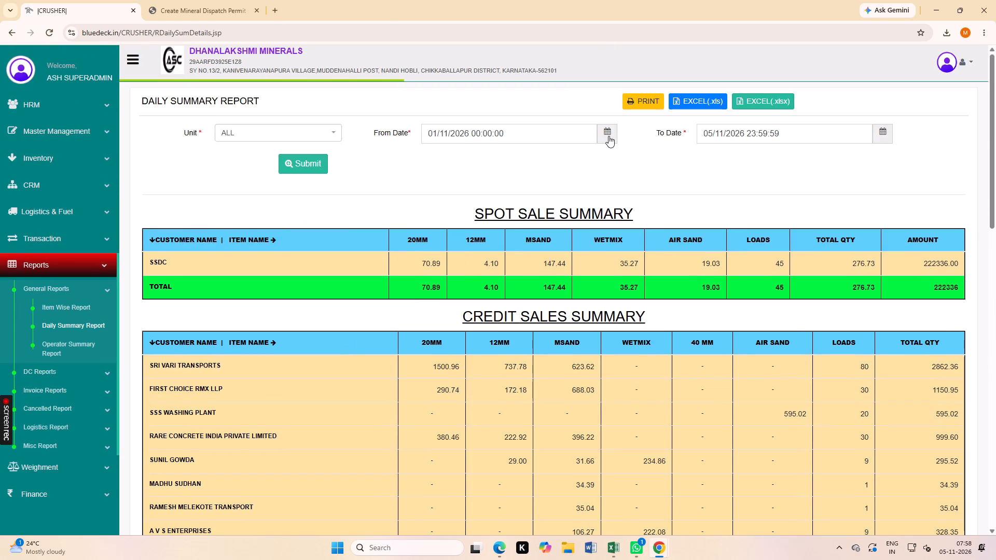
click(608, 136)
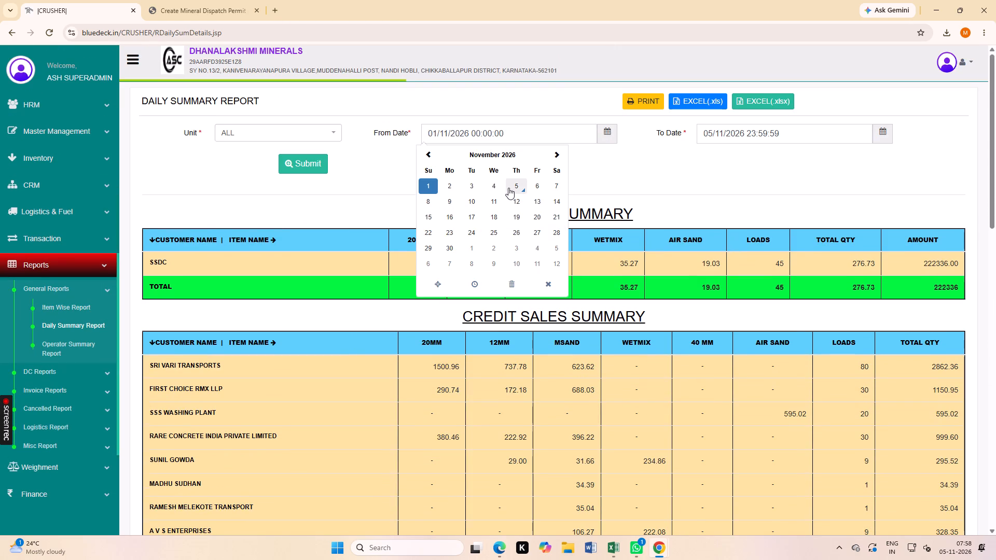
click(496, 188)
click(469, 286)
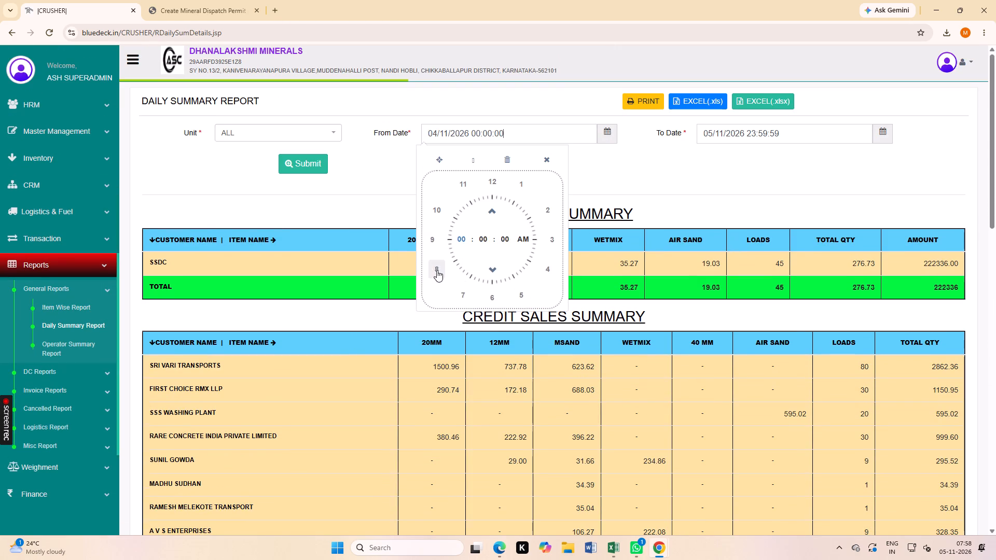
click(436, 270)
click(519, 239)
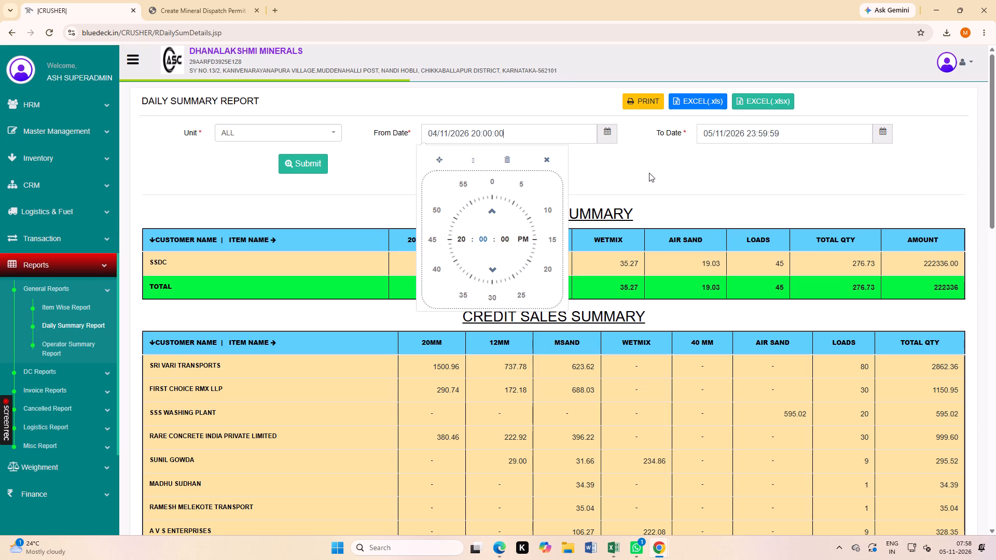
click(655, 170)
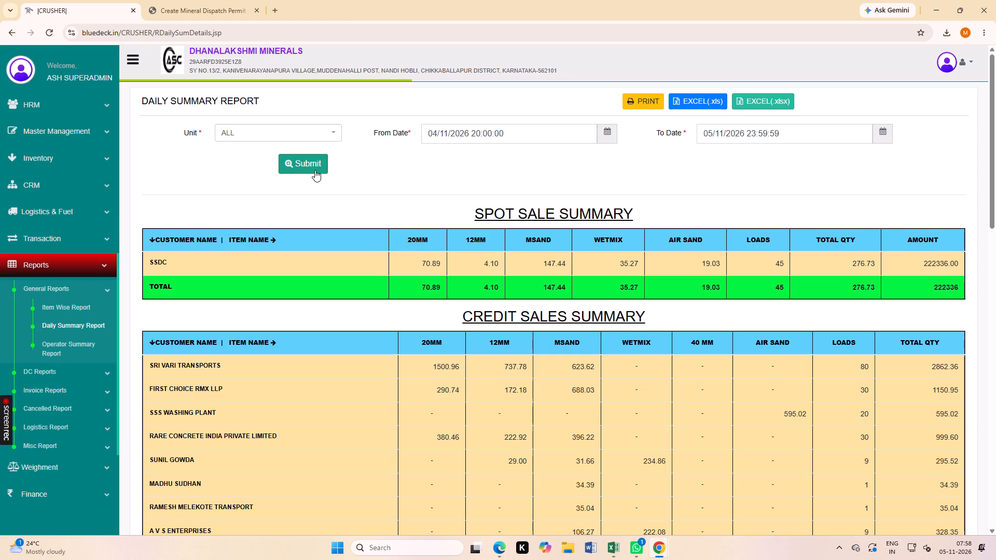
click(315, 170)
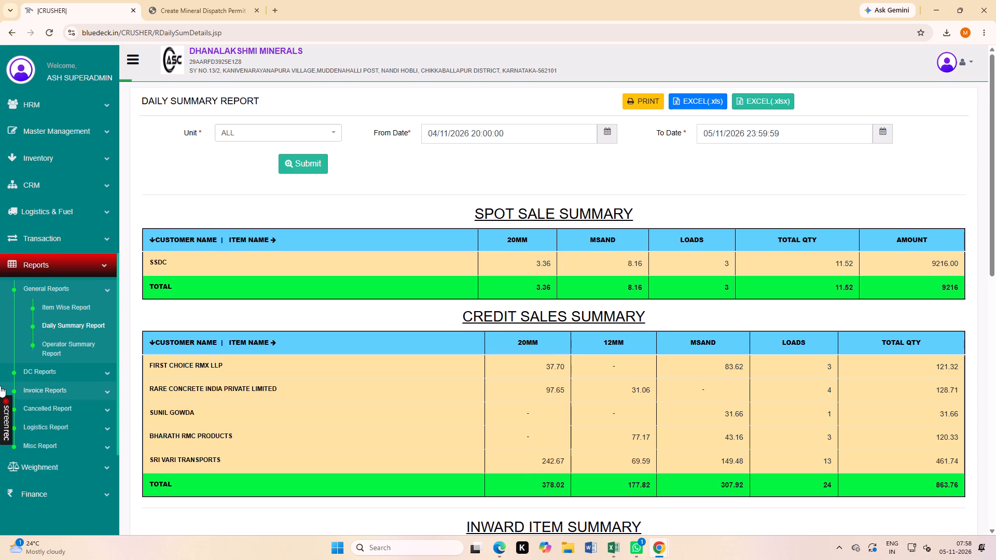
Examine the regenerated Daily Summary Report from the sales summaries down to the Inward Item Summary.
scroll(227, 361, down, 2)
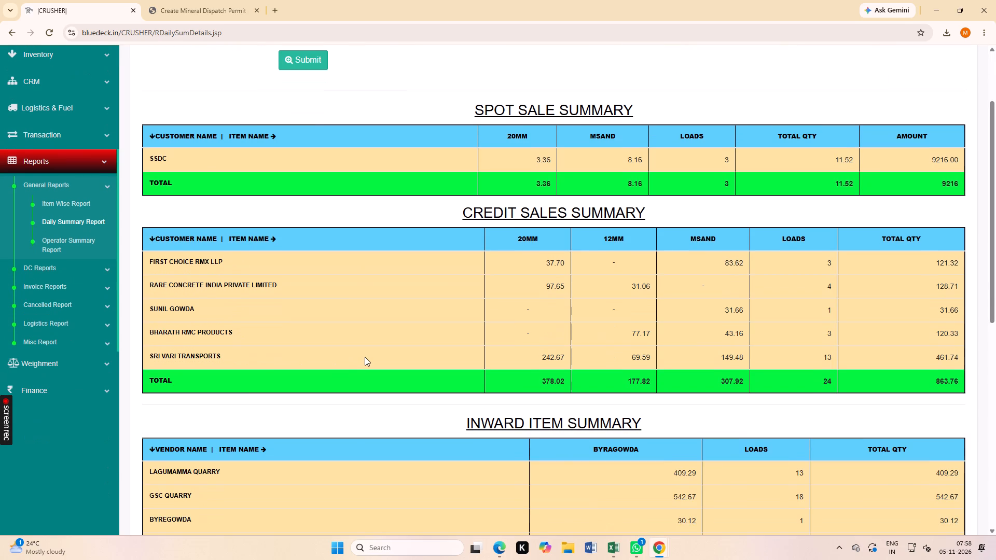
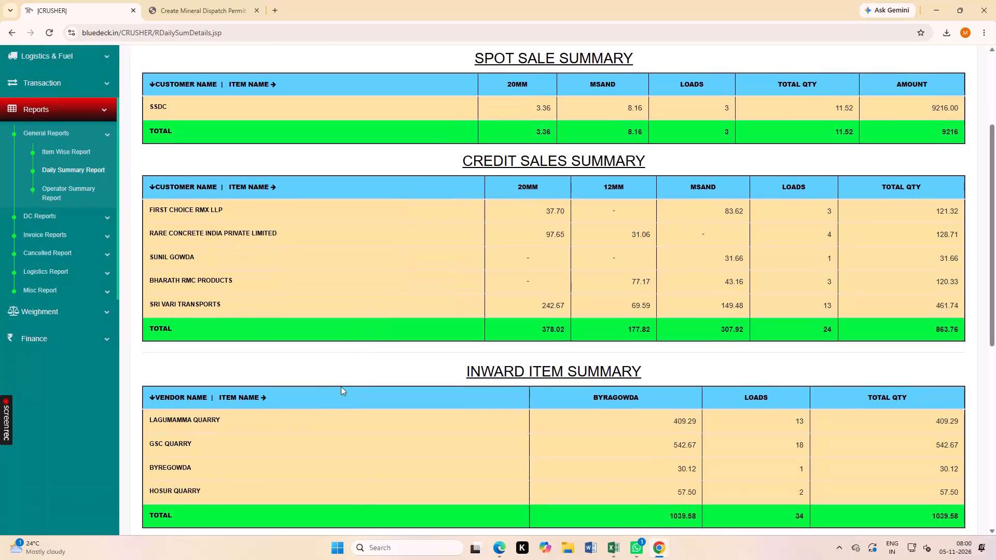
Review the Daily Summary Report's inward item, all outward items and all inward items summaries.
scroll(334, 396, down, 3)
scroll(412, 416, down, 2)
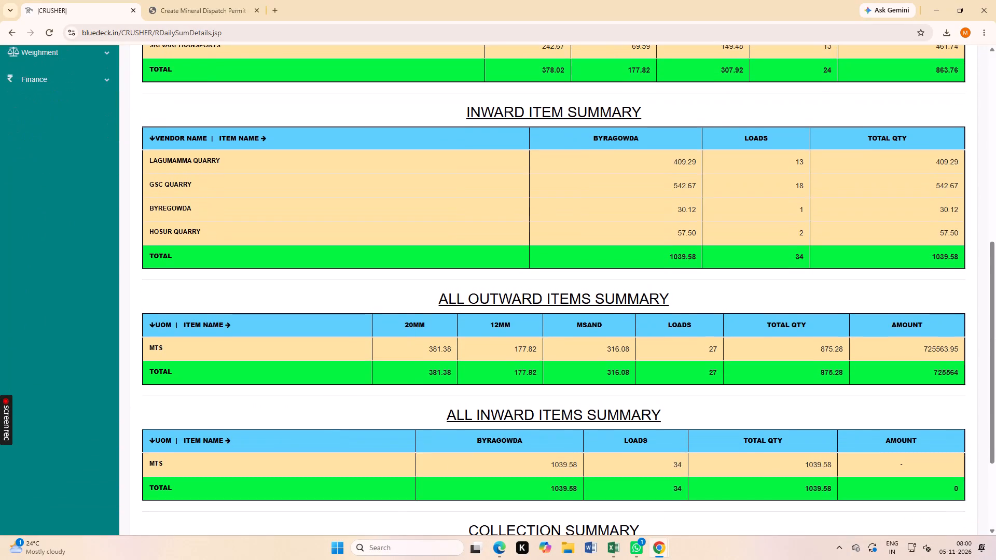
scroll(535, 411, down, 1)
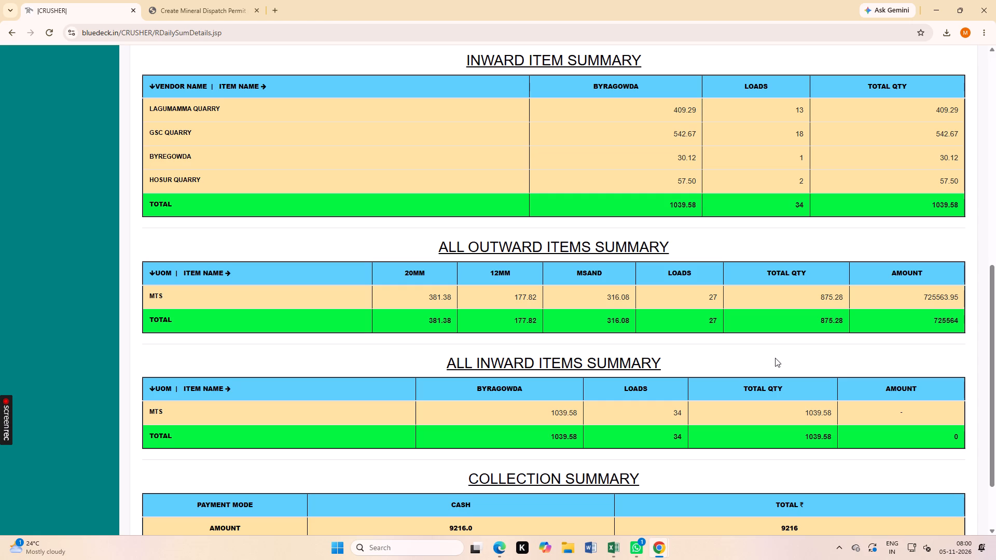
scroll(0, 305, up, 9)
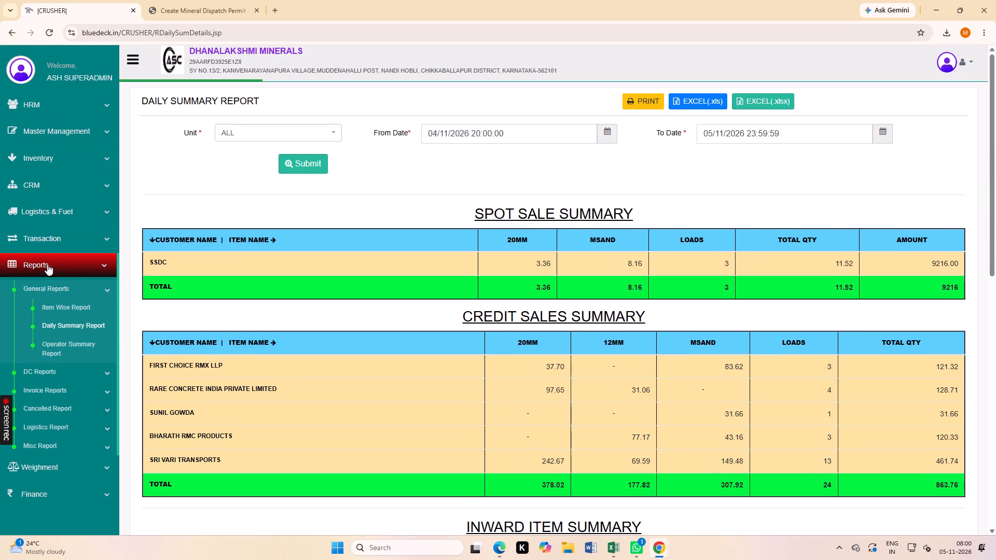
Open the Spot Sales DC List and retrieve the DCs for all units and UOMs dated 05/11/2026.
click(46, 246)
click(49, 267)
click(60, 280)
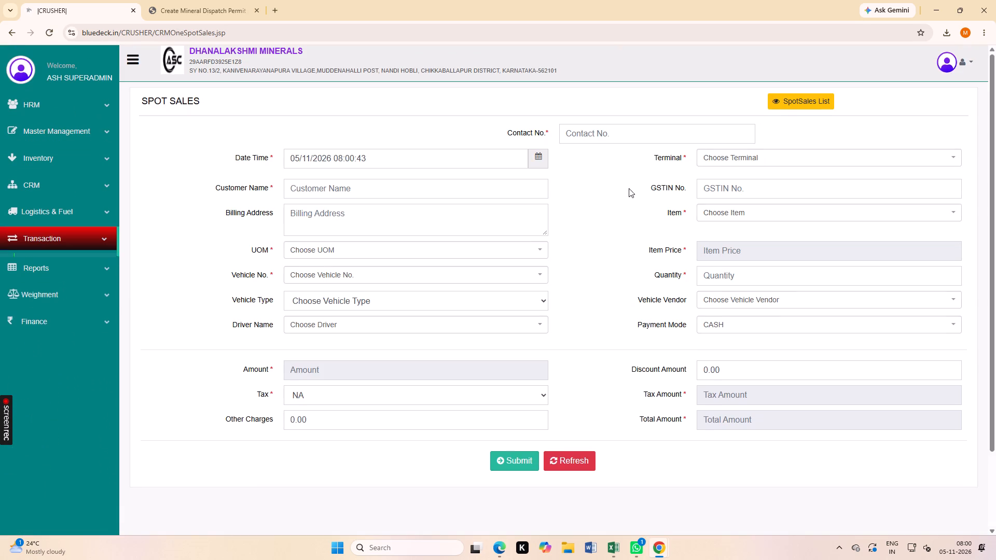
click(784, 115)
click(790, 109)
click(793, 101)
click(729, 171)
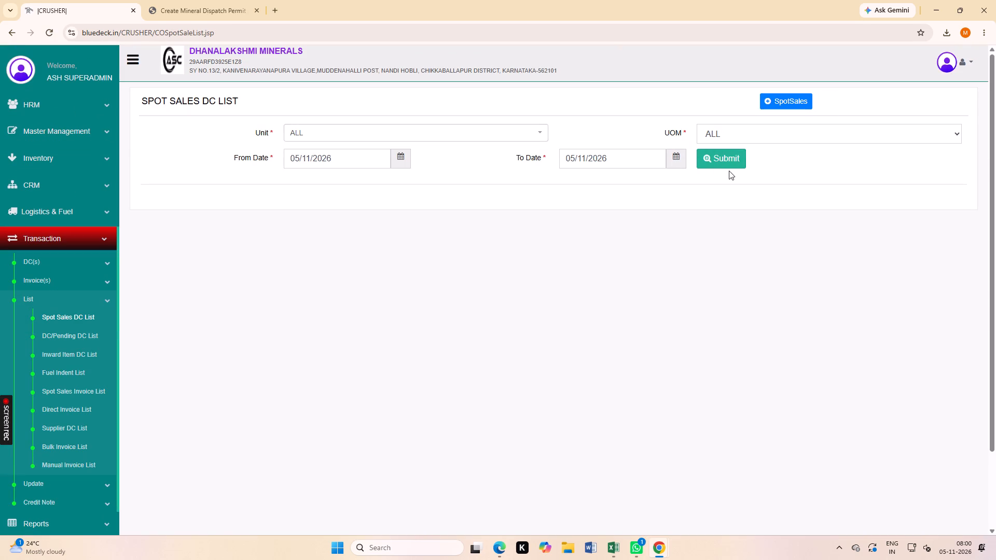
click(735, 164)
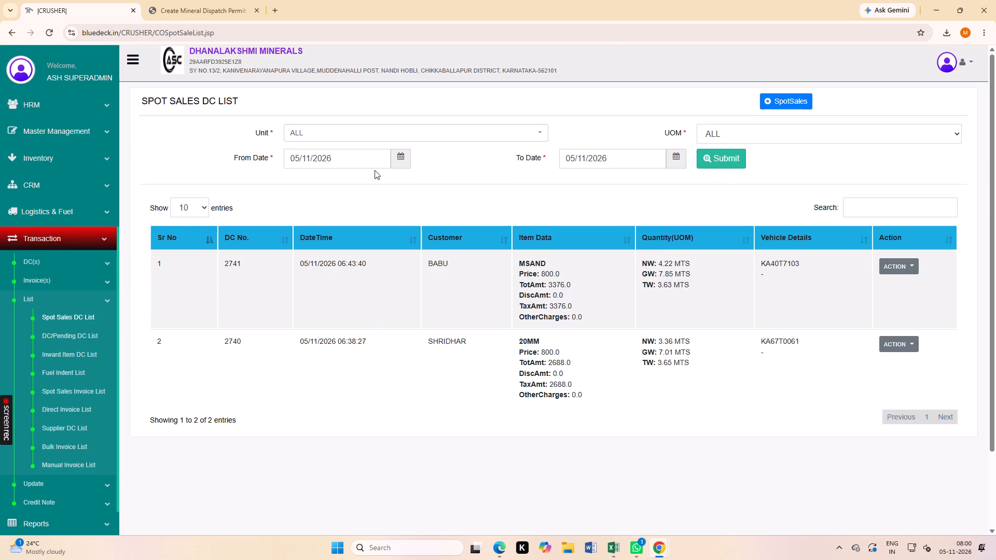
Regenerate the Spot Sales DC List with the From Date set to 04/11/2026 and review the listed DCs.
click(405, 162)
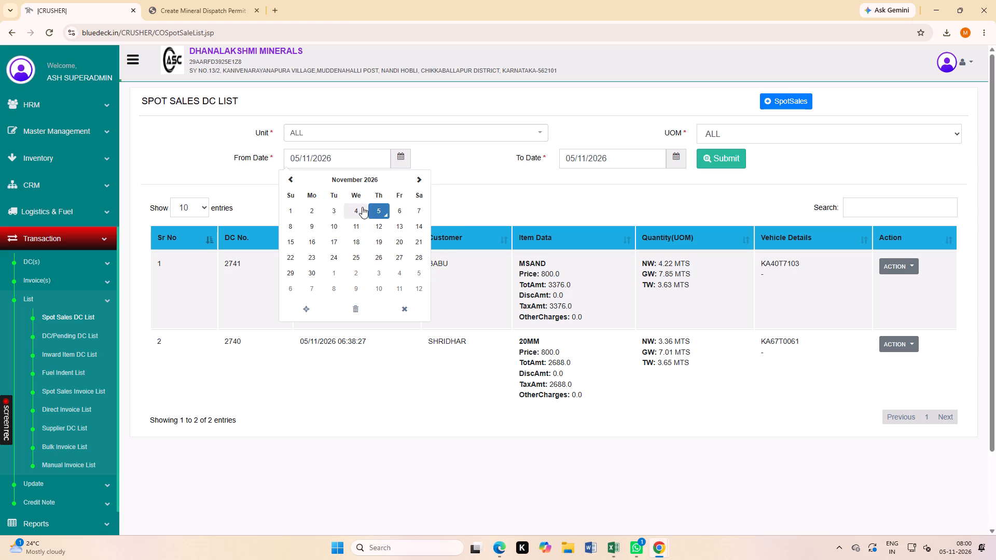
click(357, 204)
click(457, 193)
click(716, 163)
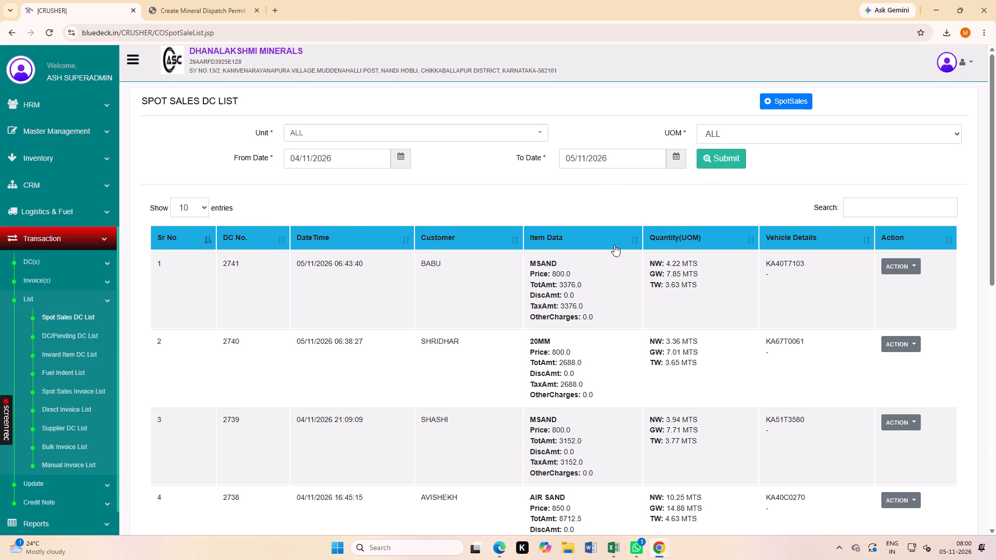
scroll(567, 318, down, 1)
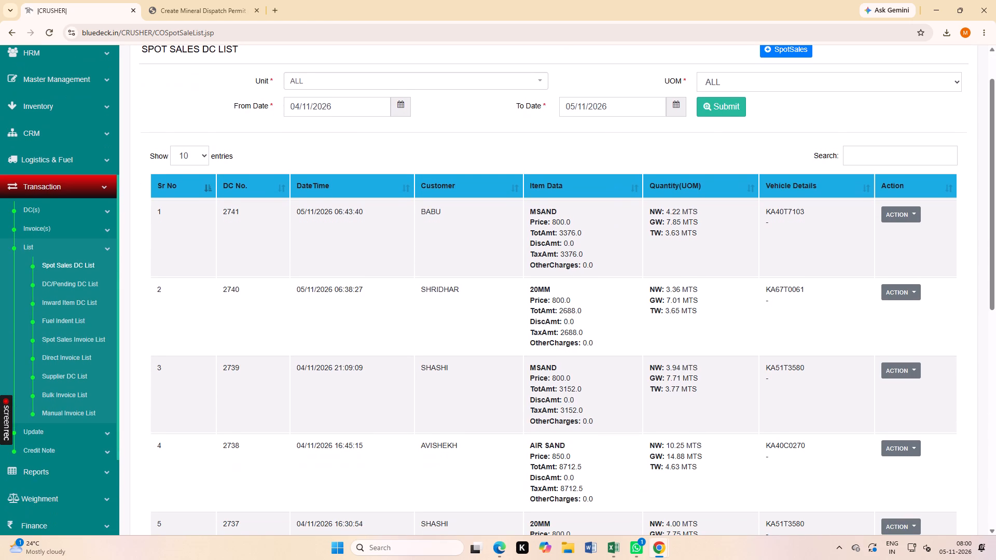